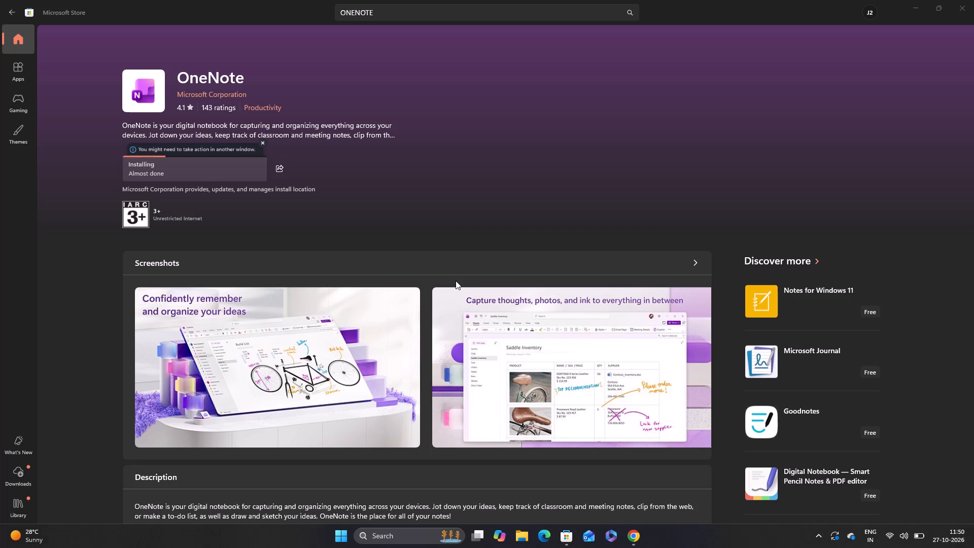
Minimize the Microsoft Store window to return to the FX Replay chart.
{"action": "left_click", "coordinate": [916, 12]}
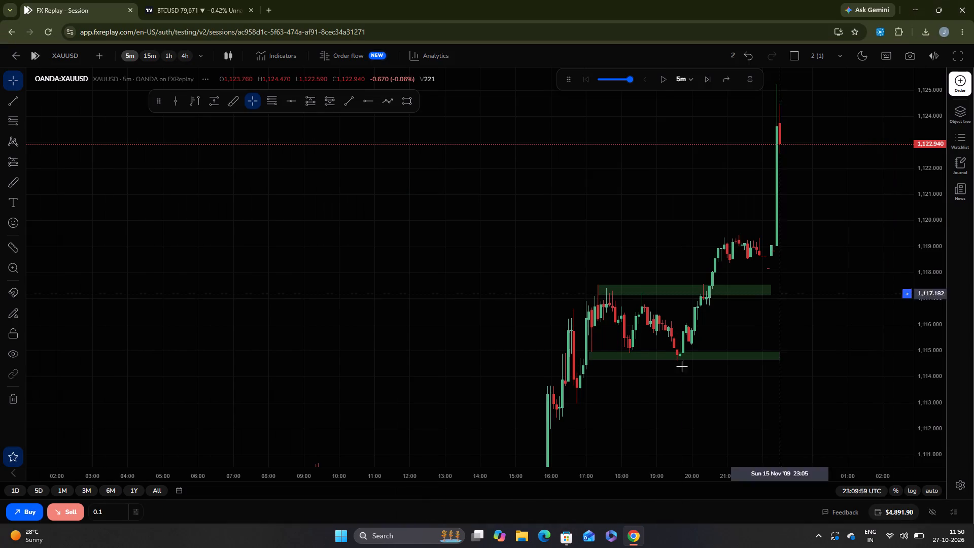
Advance the 5-minute XAUUSD replay candle by candle to 00:24:59 UTC.
{"action": "left_click_drag", "start_coordinate": [767, 379], "coordinate": [709, 441]}
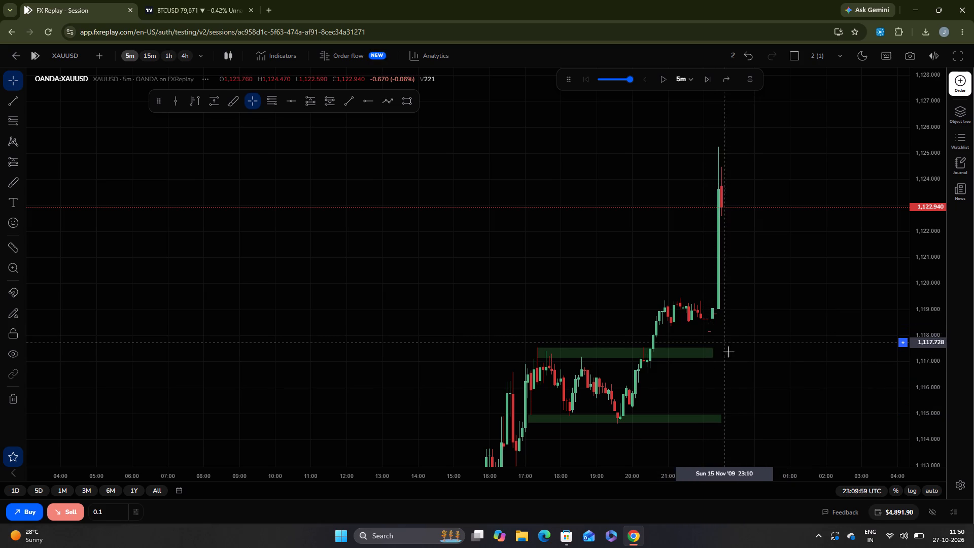
{"action": "left_click_drag", "start_coordinate": [728, 360], "coordinate": [722, 316]}
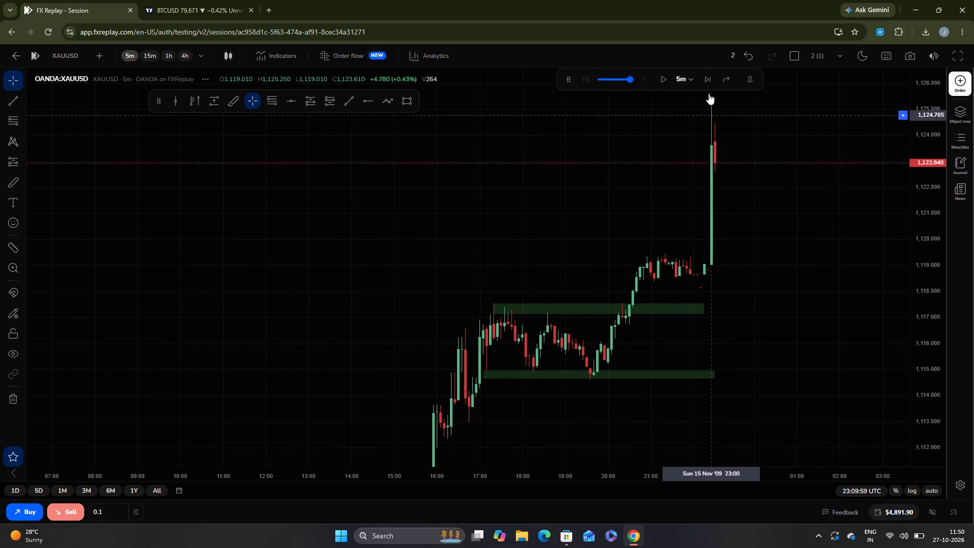
{"action": "triple_click", "coordinate": [706, 78]}
{"action": "triple_click", "coordinate": [706, 78]}
{"action": "triple_click", "coordinate": [706, 78]}
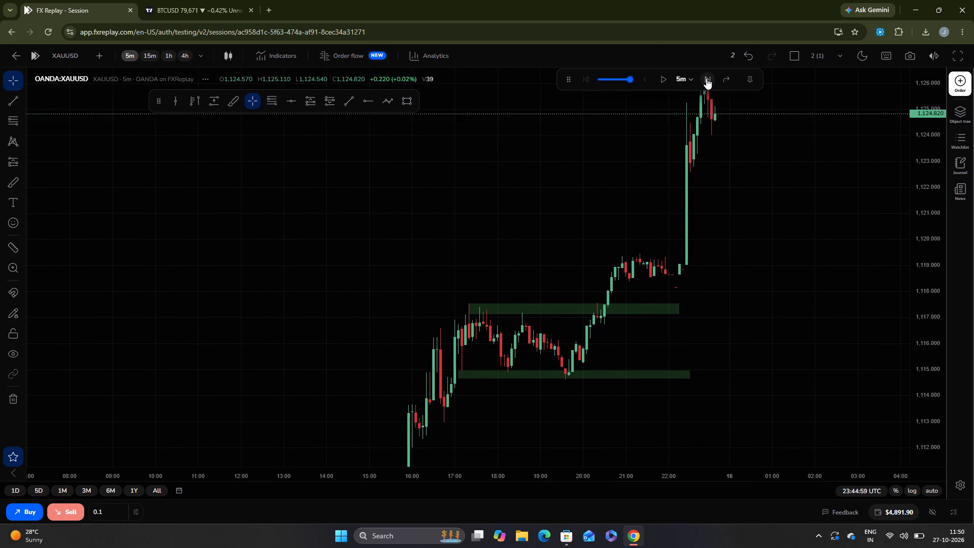
{"action": "triple_click", "coordinate": [706, 78]}
{"action": "triple_click", "coordinate": [706, 78]}
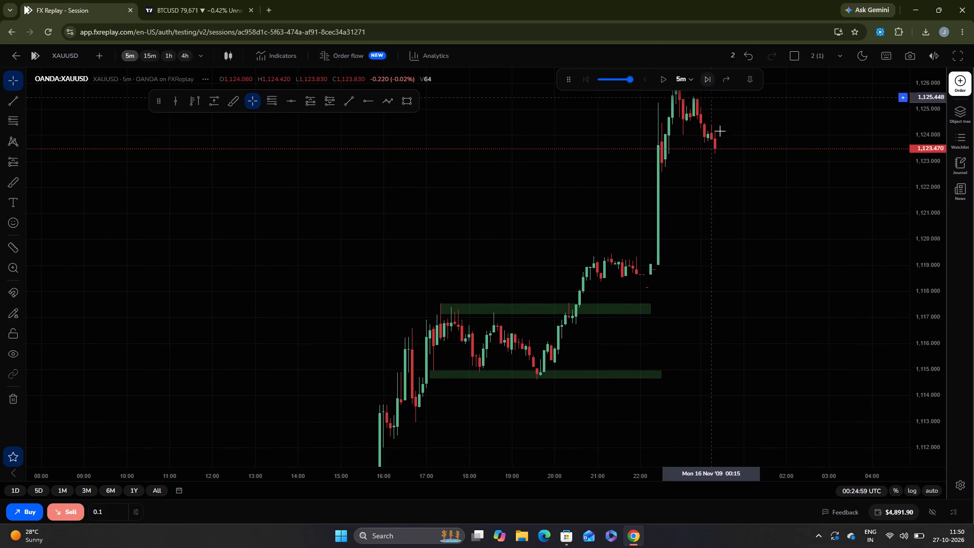
Examine the XAUUSD price structure on the 4-hour timeframe in full screen, then leave full screen.
{"action": "left_click_drag", "start_coordinate": [717, 156], "coordinate": [720, 220]}
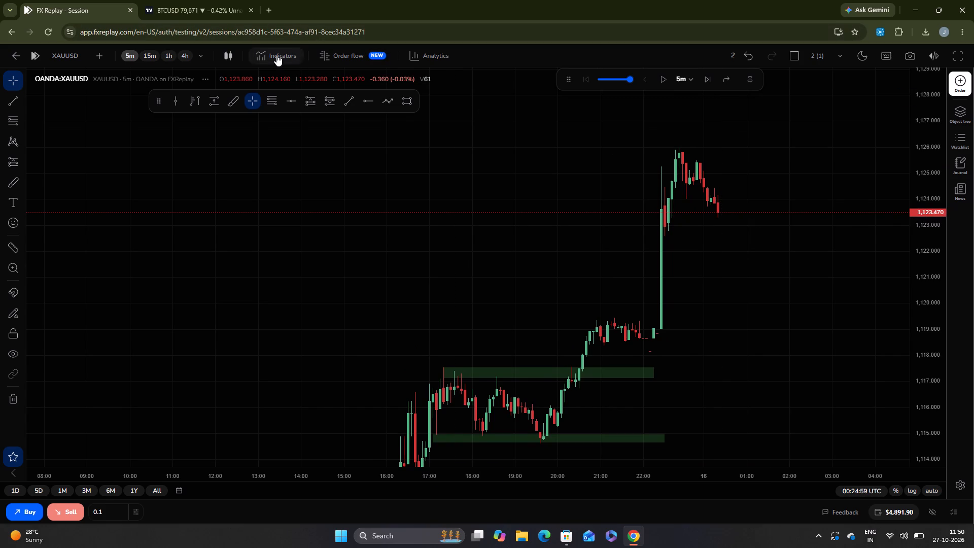
{"action": "key", "text": "F11"}
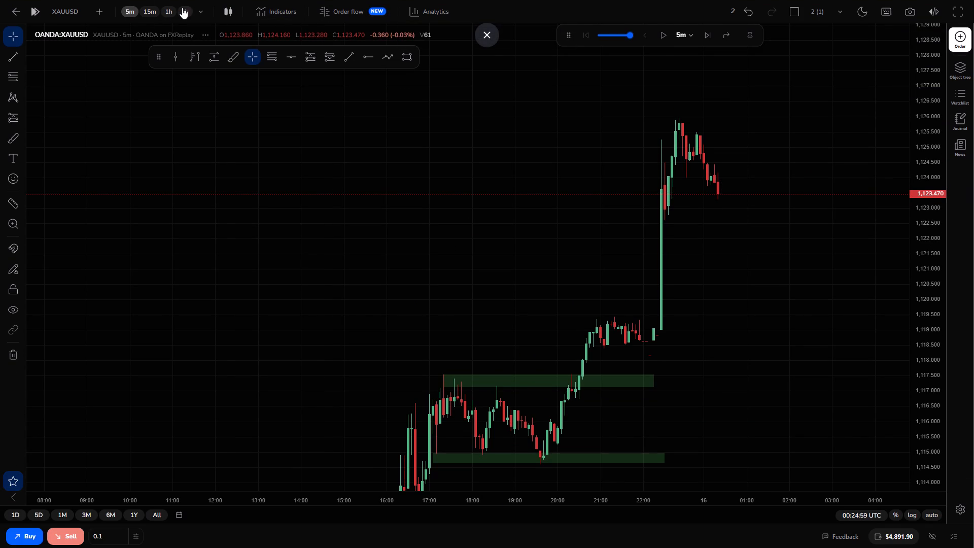
{"action": "left_click", "coordinate": [182, 8]}
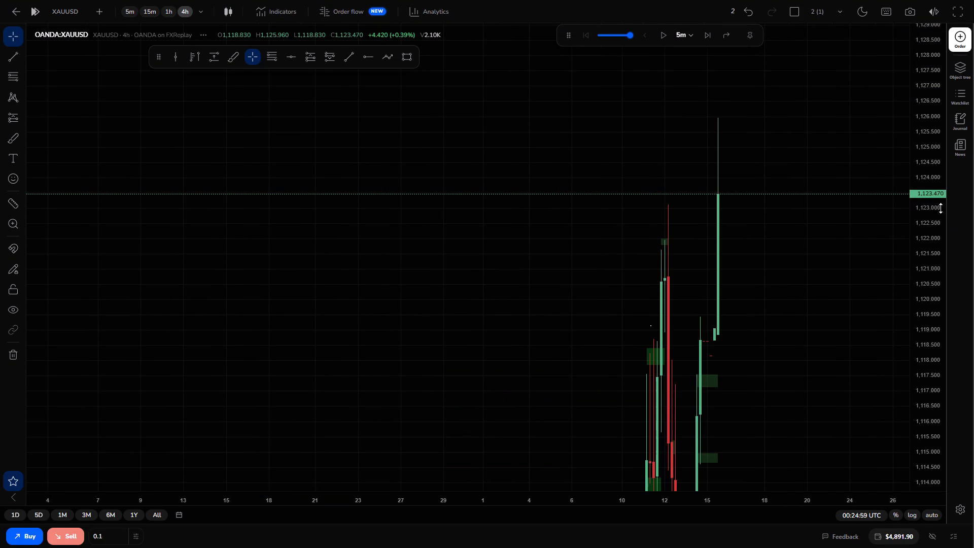
{"action": "left_click_drag", "start_coordinate": [926, 185], "coordinate": [915, 416]}
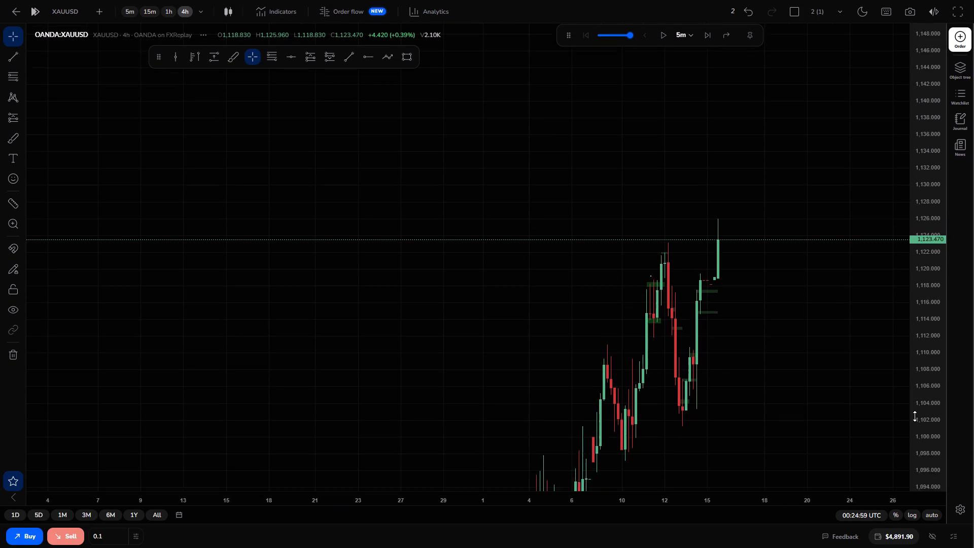
{"action": "left_click_drag", "start_coordinate": [915, 416], "coordinate": [915, 507]}
{"action": "left_click_drag", "start_coordinate": [934, 380], "coordinate": [924, 289]}
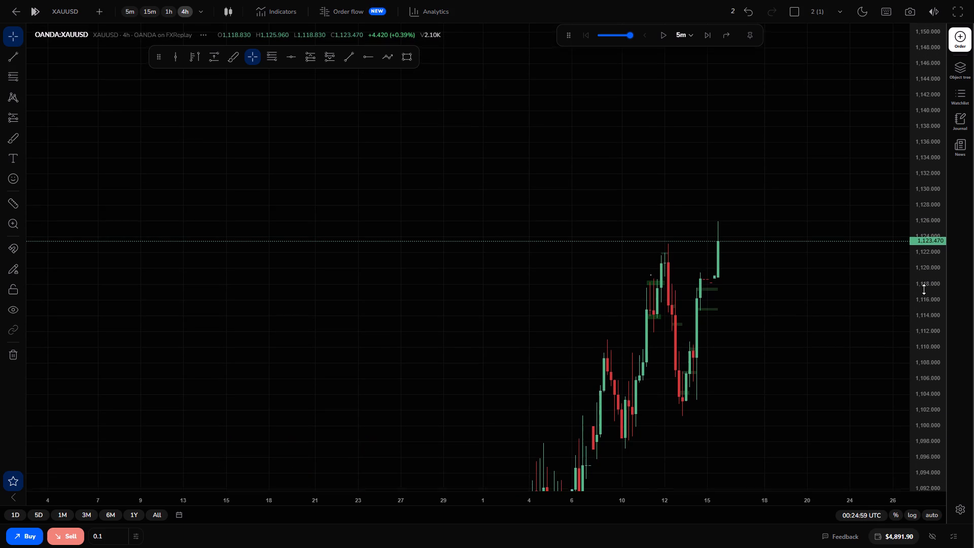
{"action": "left_click_drag", "start_coordinate": [924, 289], "coordinate": [924, 290]}
{"action": "left_click_drag", "start_coordinate": [827, 358], "coordinate": [841, 262]}
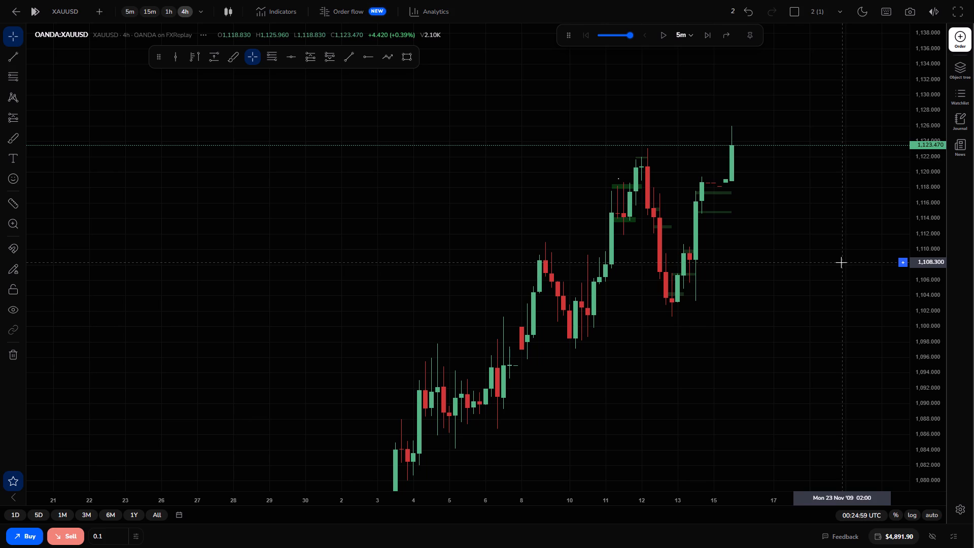
{"action": "key", "text": "F11"}
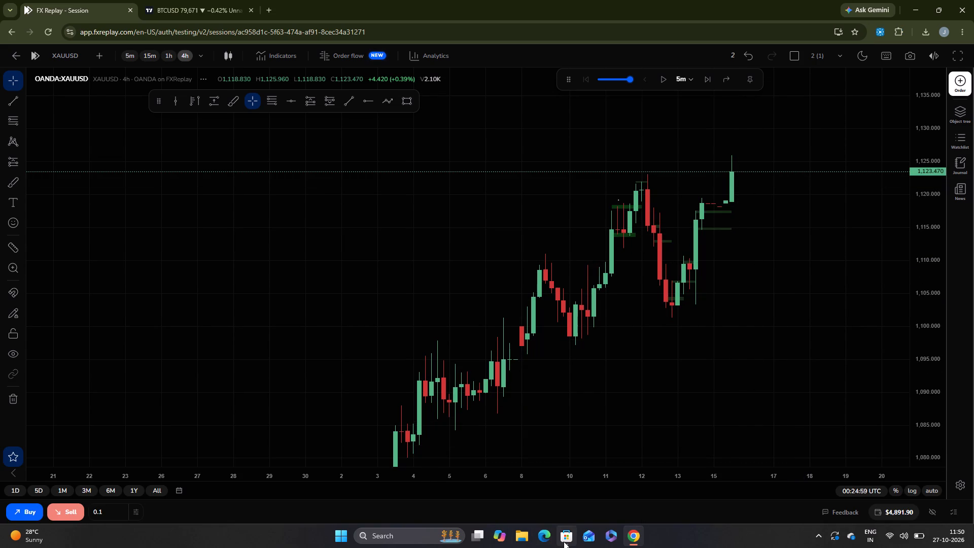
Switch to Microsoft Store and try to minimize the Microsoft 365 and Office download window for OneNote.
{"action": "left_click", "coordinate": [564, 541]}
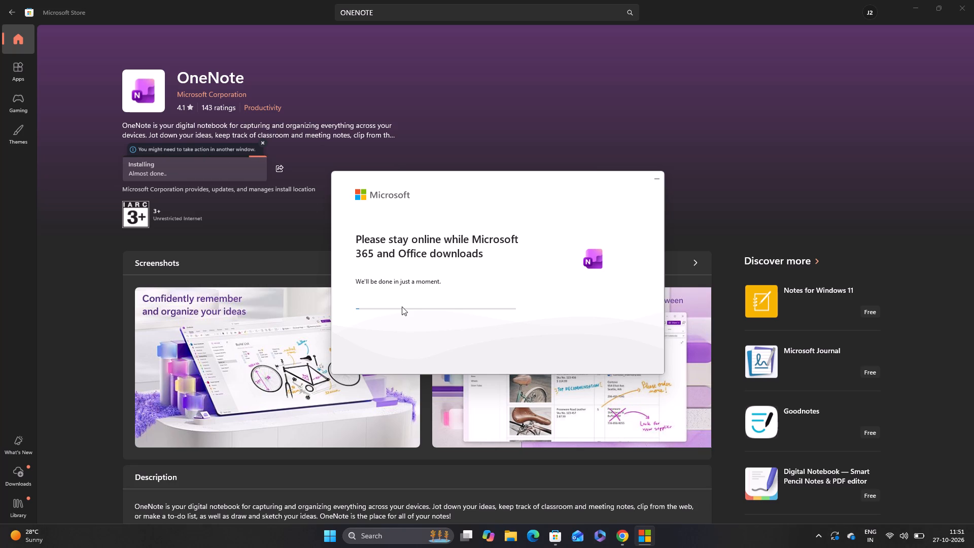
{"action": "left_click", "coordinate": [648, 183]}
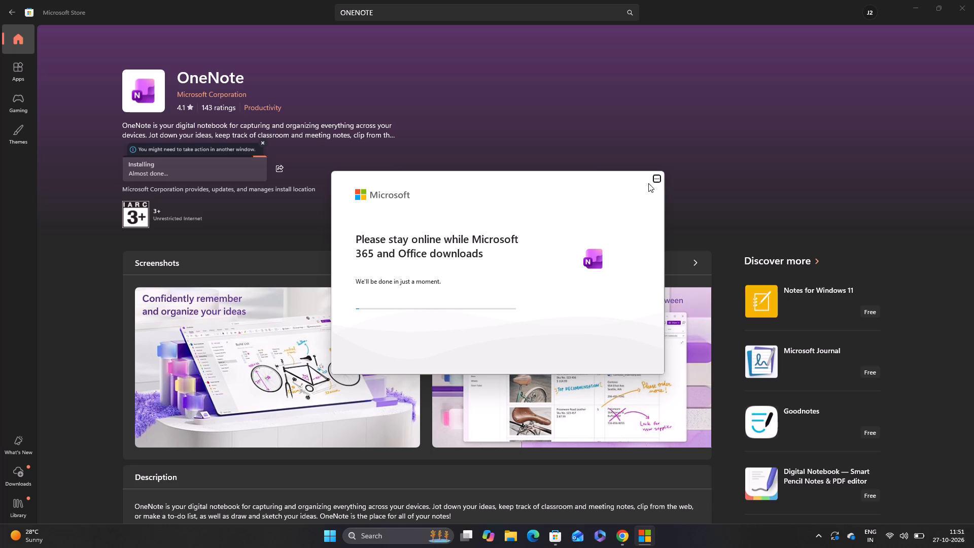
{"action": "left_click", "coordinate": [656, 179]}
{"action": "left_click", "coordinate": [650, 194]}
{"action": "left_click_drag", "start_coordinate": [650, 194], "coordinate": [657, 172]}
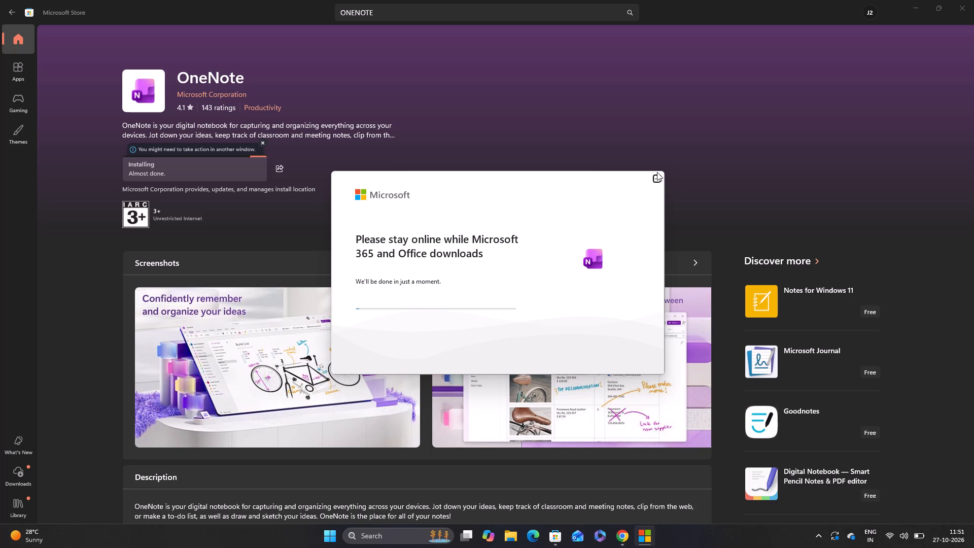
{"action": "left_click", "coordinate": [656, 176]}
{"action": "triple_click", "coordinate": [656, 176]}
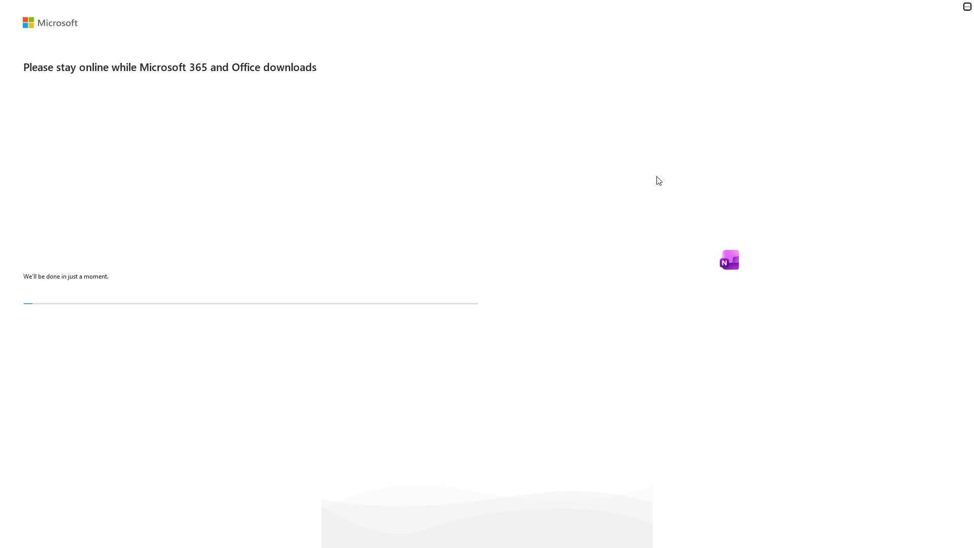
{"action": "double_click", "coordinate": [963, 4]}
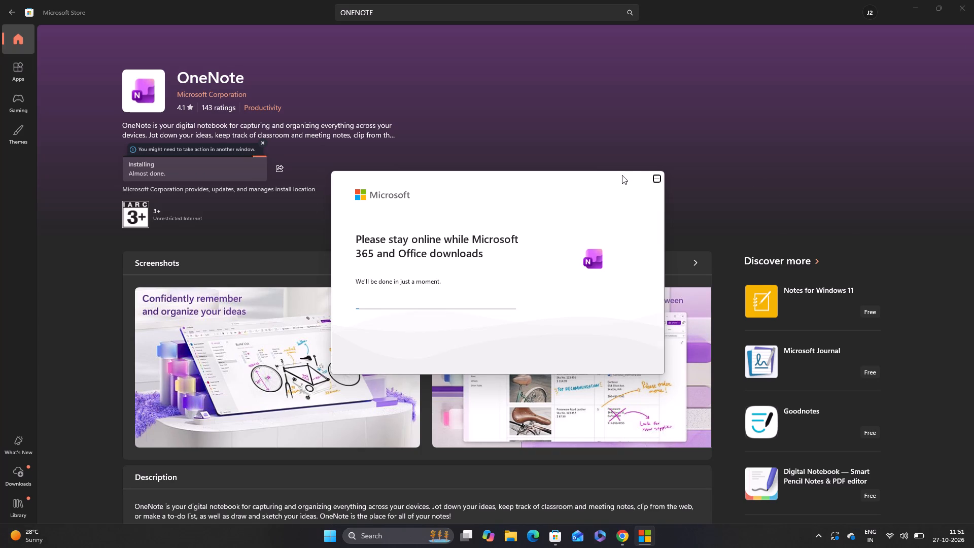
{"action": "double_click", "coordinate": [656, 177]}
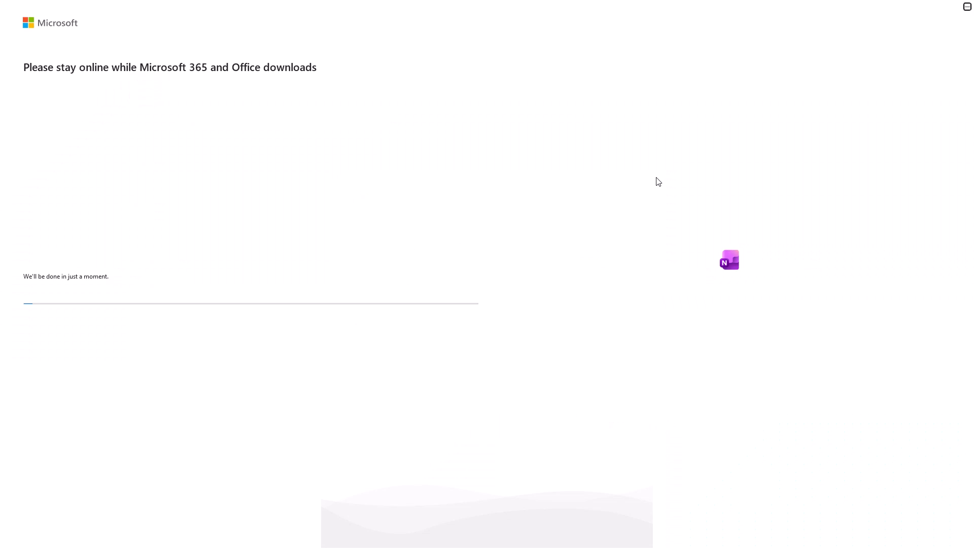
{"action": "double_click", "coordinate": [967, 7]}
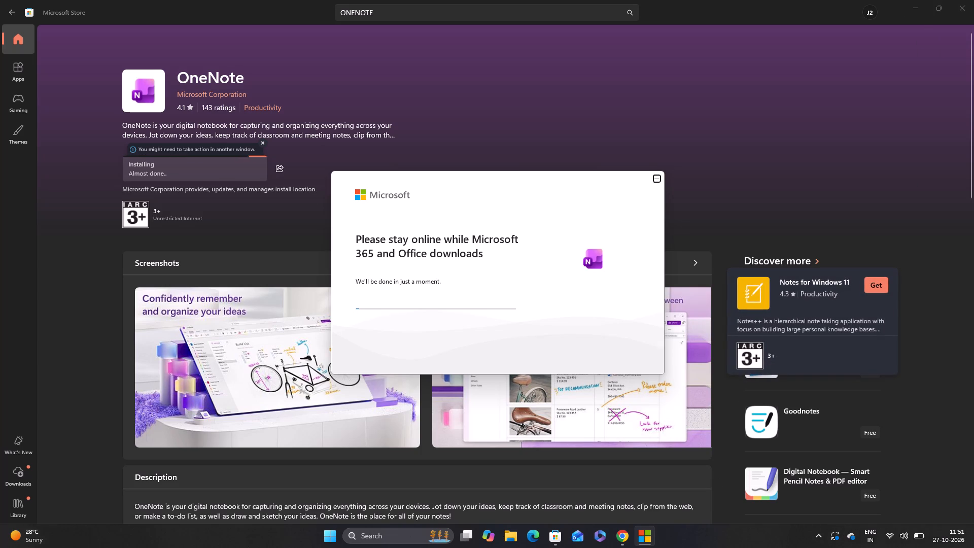
Switch back to the FX Replay chart in Chrome and display it in full screen.
{"action": "left_click", "coordinate": [624, 531]}
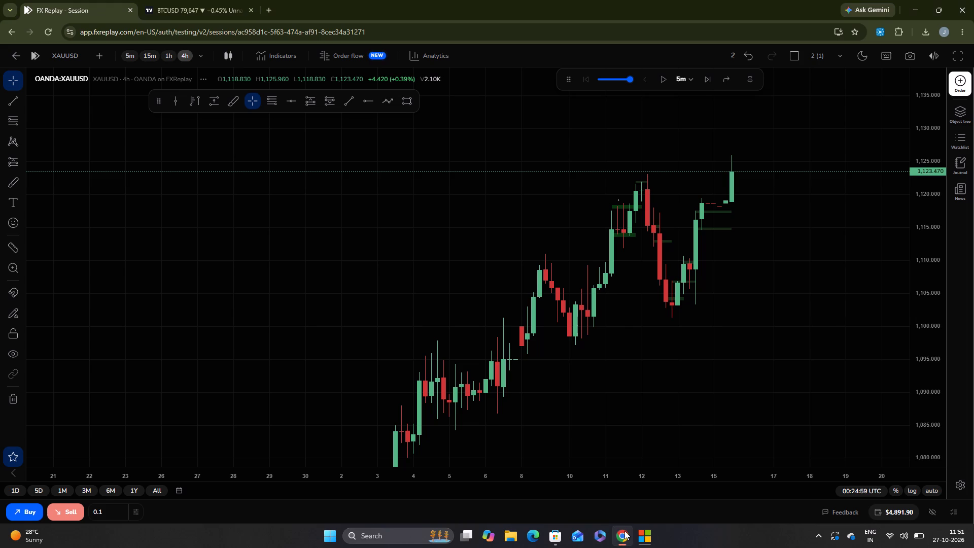
{"action": "left_click", "coordinate": [962, 59]}
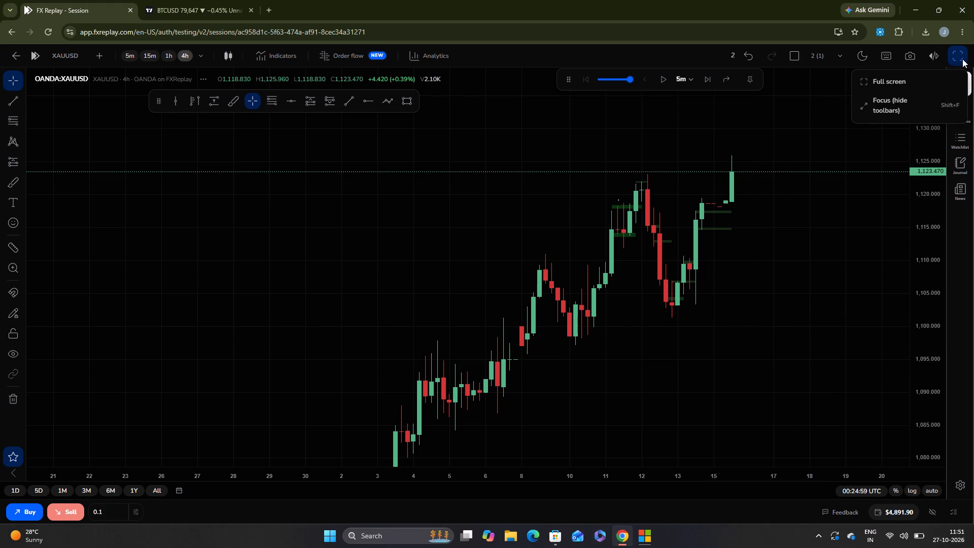
{"action": "left_click", "coordinate": [895, 81]}
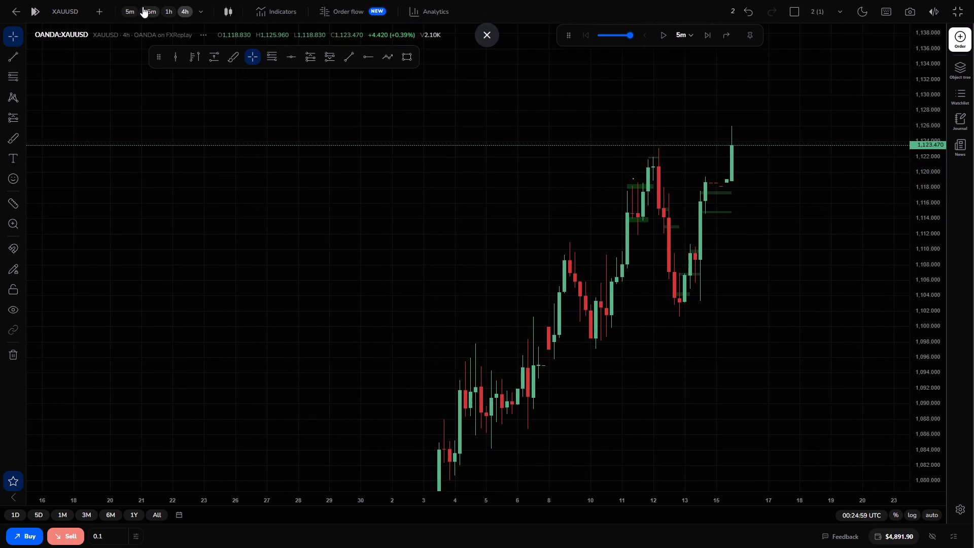
Set the XAUUSD chart to the 5-minute timeframe.
{"action": "left_click", "coordinate": [129, 8]}
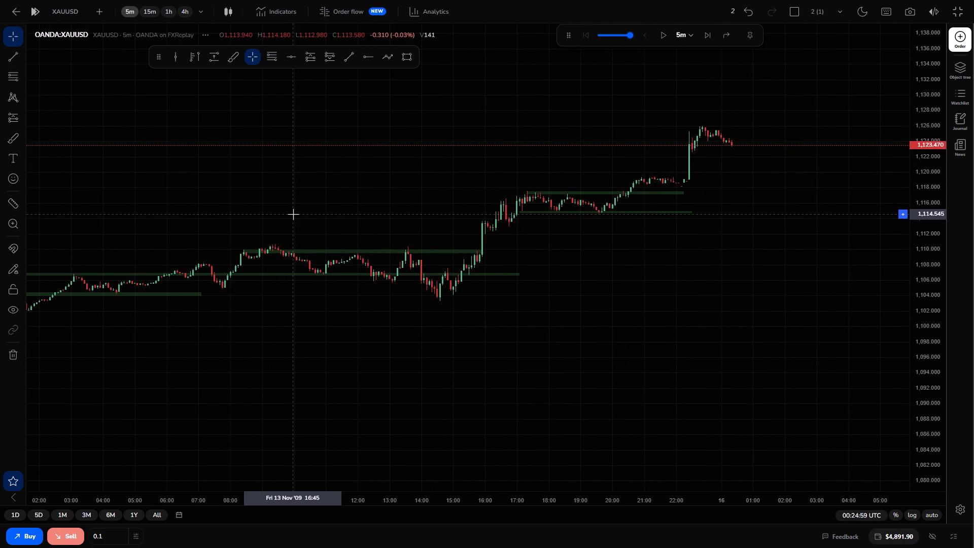
Advance the XAUUSD replay candle by candle to 01:09:59 UTC.
{"action": "left_click_drag", "start_coordinate": [392, 355], "coordinate": [495, 415]}
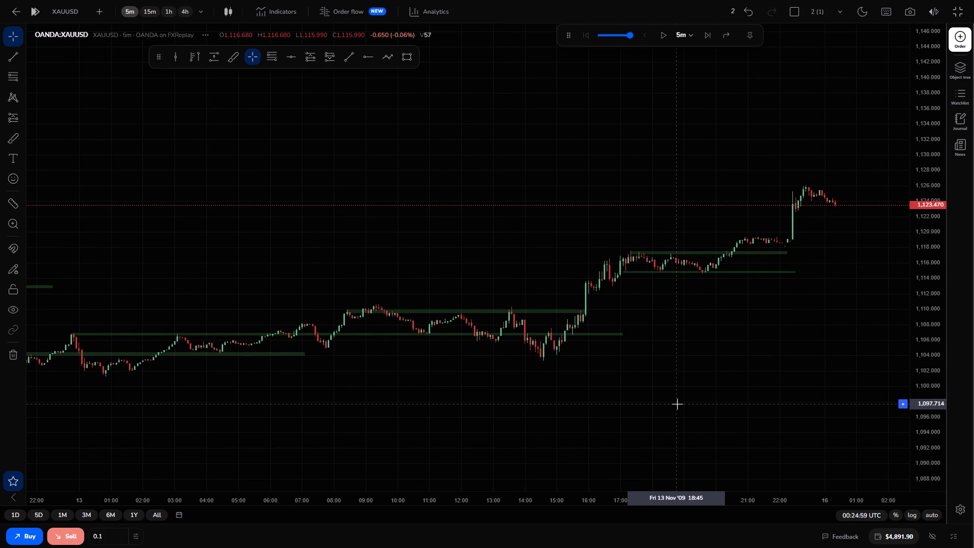
{"action": "left_click_drag", "start_coordinate": [683, 401], "coordinate": [625, 458]}
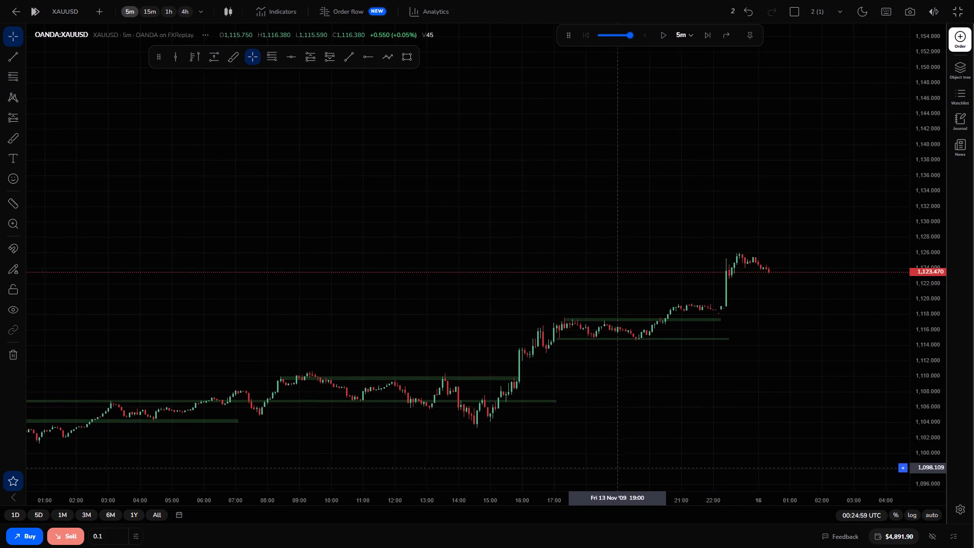
{"action": "left_click_drag", "start_coordinate": [625, 458], "coordinate": [635, 450]}
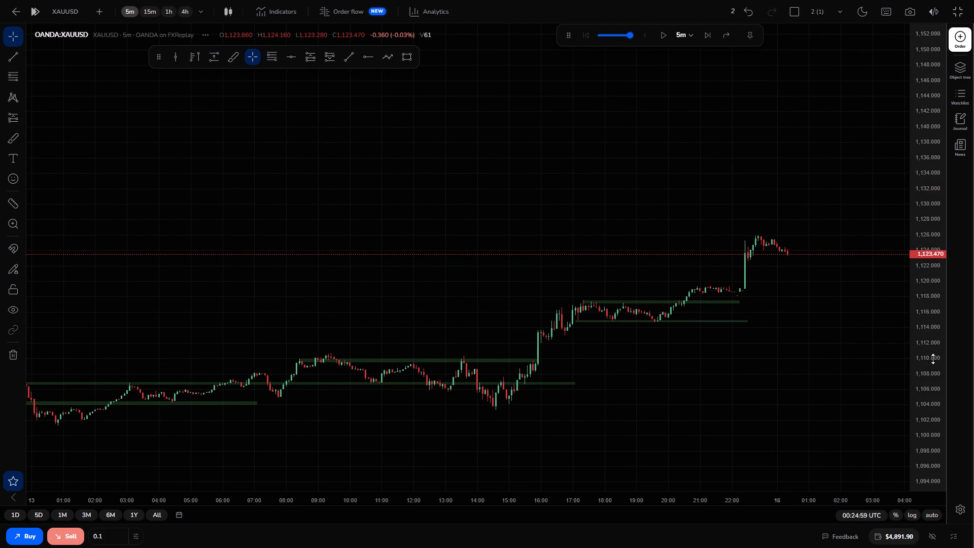
{"action": "left_click_drag", "start_coordinate": [933, 359], "coordinate": [913, 192]}
{"action": "left_click_drag", "start_coordinate": [820, 304], "coordinate": [813, 232]}
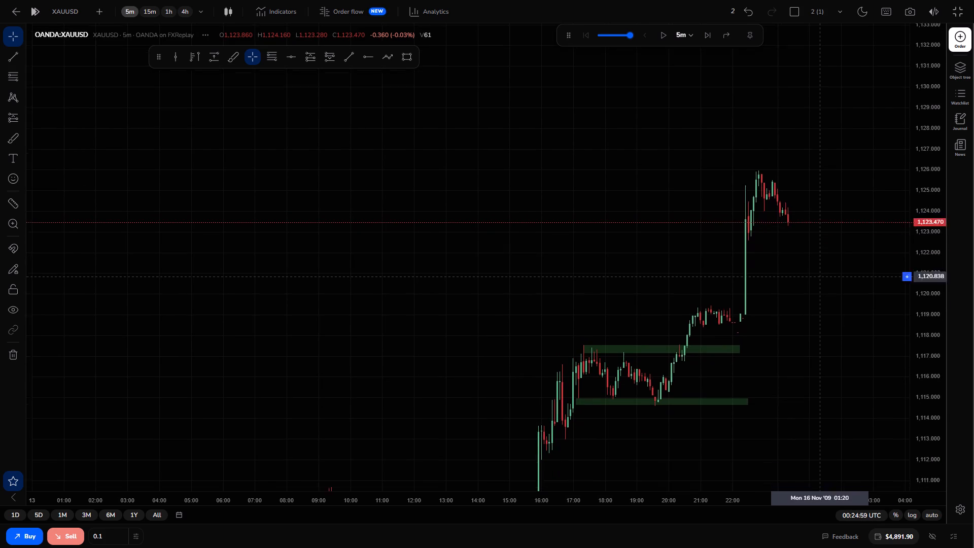
{"action": "left_click_drag", "start_coordinate": [813, 232], "coordinate": [808, 211]}
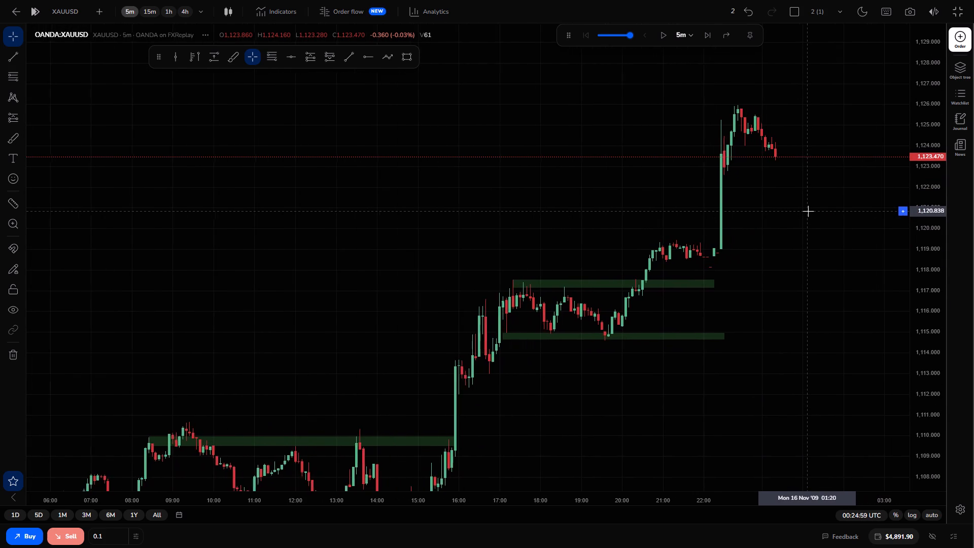
{"action": "triple_click", "coordinate": [705, 32]}
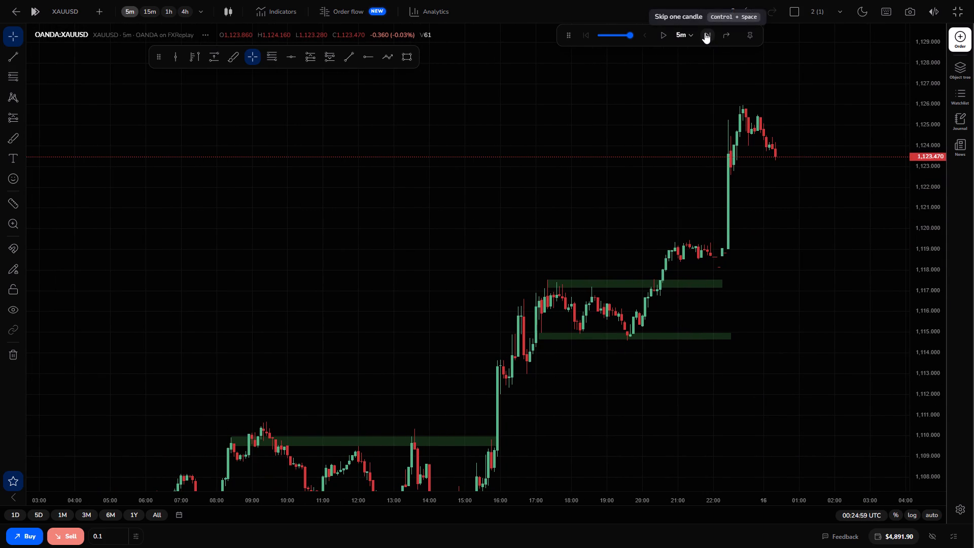
{"action": "triple_click", "coordinate": [705, 32]}
{"action": "triple_click", "coordinate": [705, 32]}
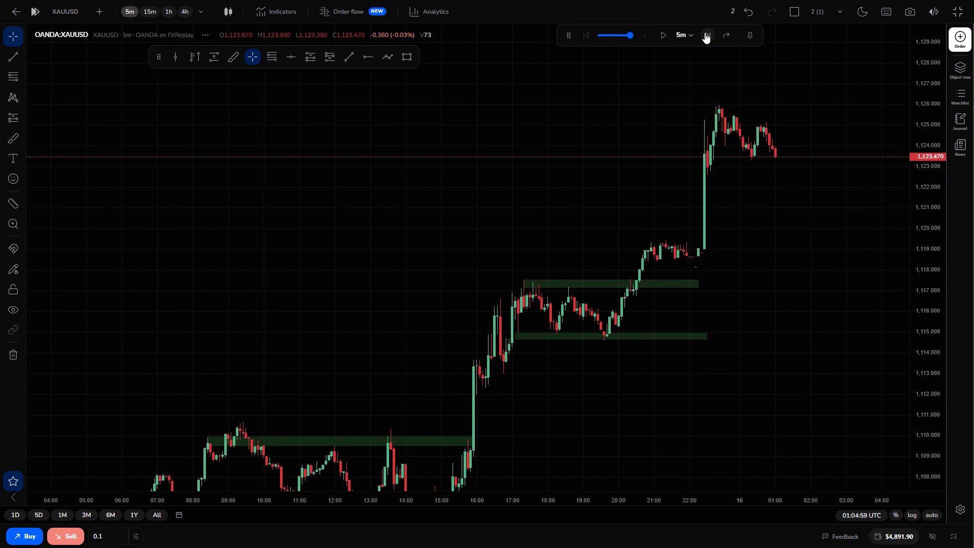
Draw a thin rectangle zone at the latest swing high near 1,126, extending from about 23:15 to 03:00.
{"action": "left_click_drag", "start_coordinate": [620, 137], "coordinate": [525, 170]}
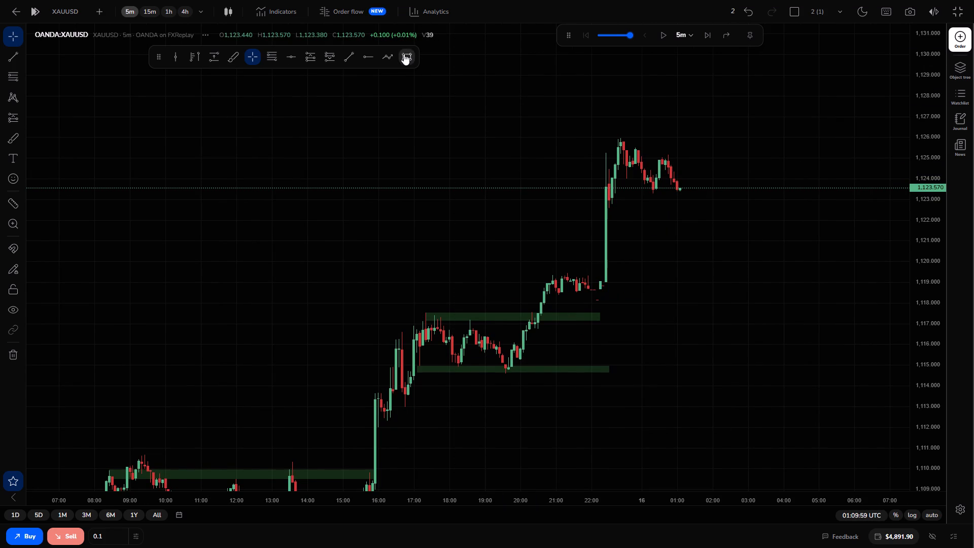
{"action": "left_click", "coordinate": [404, 54]}
{"action": "left_click_drag", "start_coordinate": [616, 136], "coordinate": [747, 142]}
{"action": "left_click", "coordinate": [747, 142]}
{"action": "left_click", "coordinate": [677, 232]}
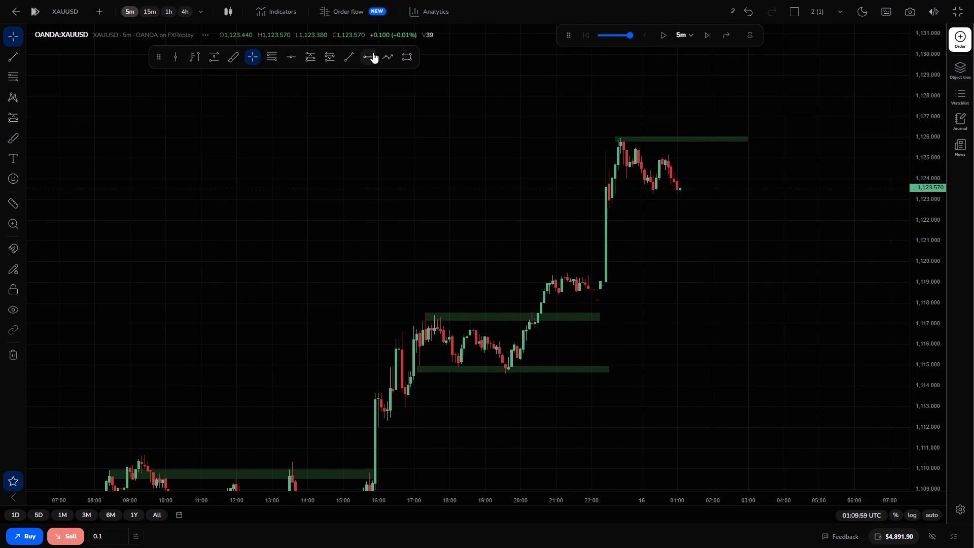
Draw a rectangle zone at the range low, about 1,122.8 to 1,123.3, extending from about 23:10 to 02:40.
{"action": "left_click", "coordinate": [406, 54]}
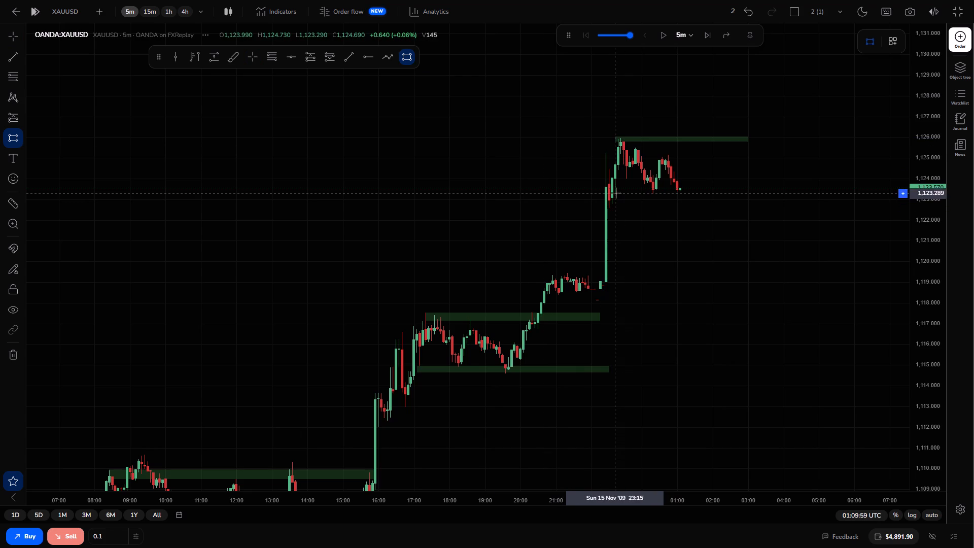
{"action": "left_click_drag", "start_coordinate": [613, 192], "coordinate": [731, 202]}
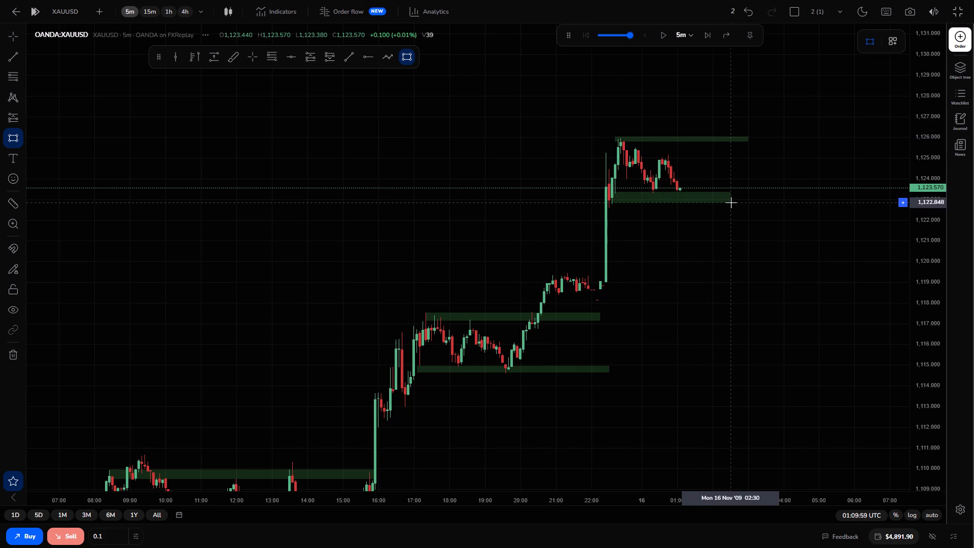
{"action": "left_click_drag", "start_coordinate": [731, 202], "coordinate": [736, 203]}
{"action": "left_click", "coordinate": [736, 203]}
{"action": "left_click", "coordinate": [758, 140]}
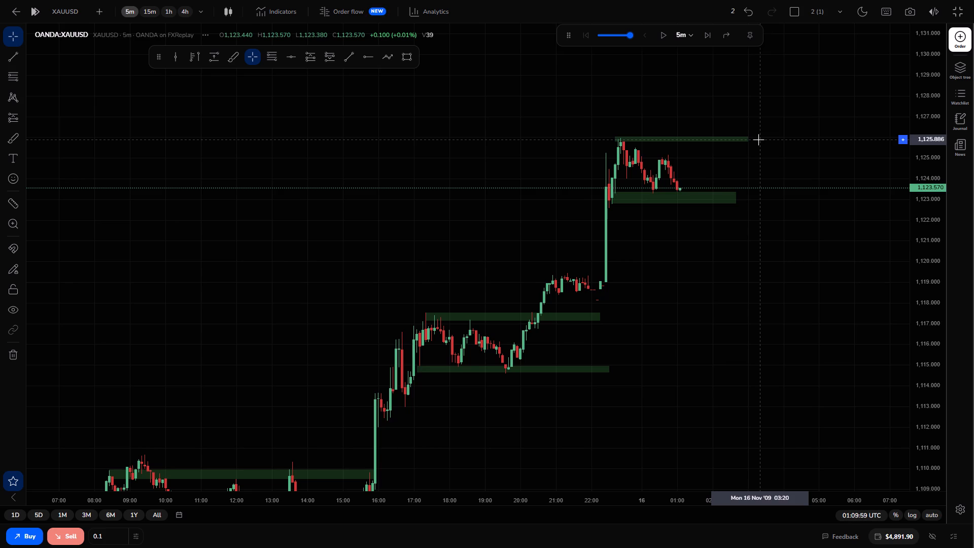
Advance the XAUUSD replay by single candles and continuous playback, pausing at 04:19:59 UTC.
{"action": "double_click", "coordinate": [710, 33]}
{"action": "triple_click", "coordinate": [710, 33]}
{"action": "triple_click", "coordinate": [710, 33]}
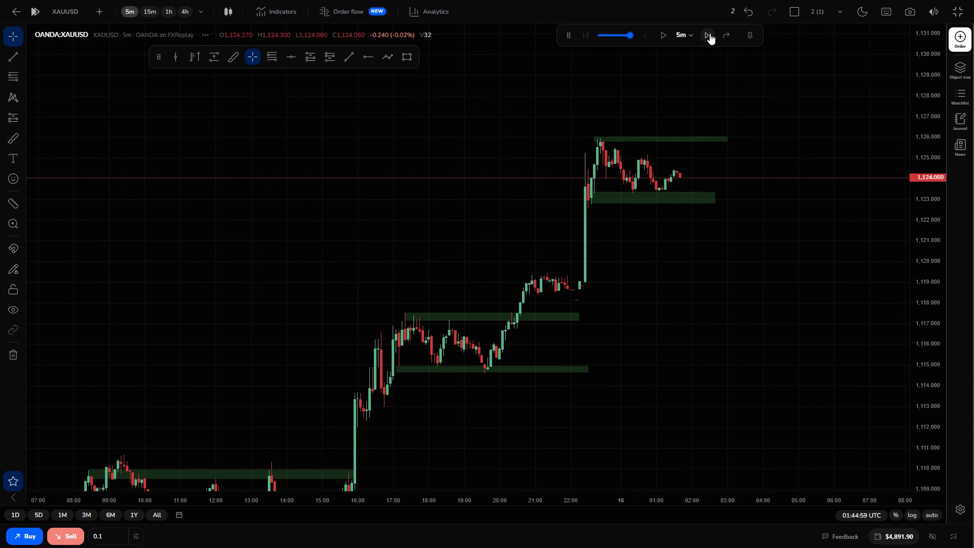
{"action": "left_click", "coordinate": [710, 33]}
{"action": "left_click", "coordinate": [659, 31]}
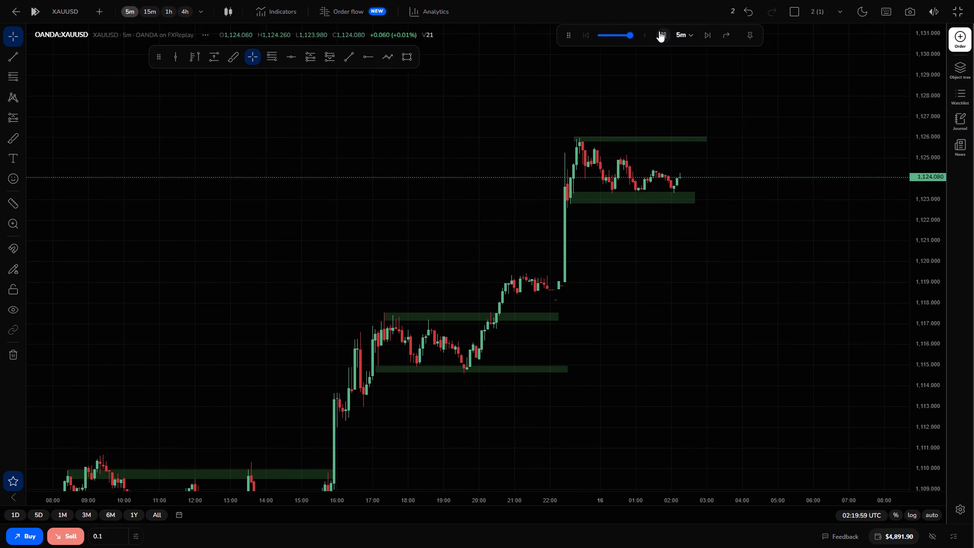
{"action": "left_click", "coordinate": [659, 31]}
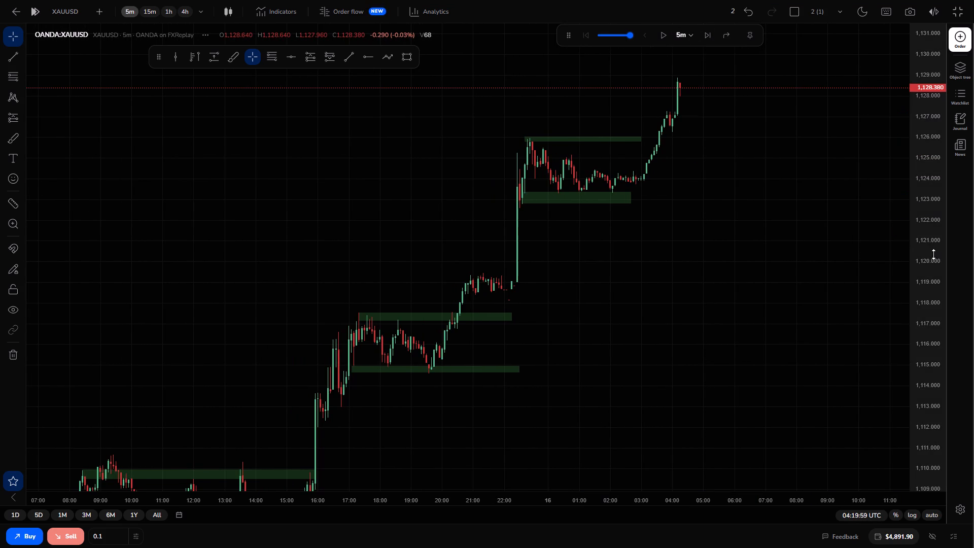
Extend the range-high zone near 1,126 forward in time to 09:00.
{"action": "left_click_drag", "start_coordinate": [933, 254], "coordinate": [908, 138]}
{"action": "left_click_drag", "start_coordinate": [749, 155], "coordinate": [784, 328]}
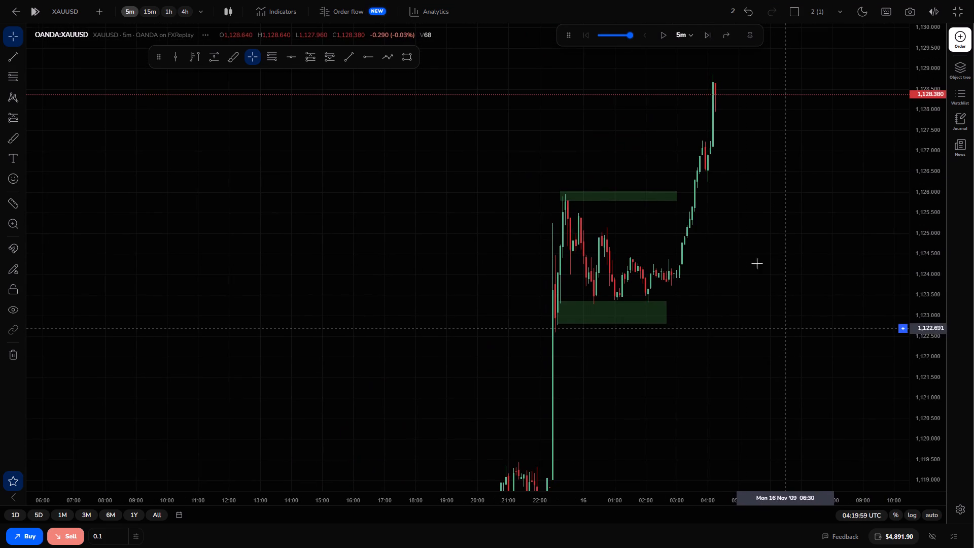
{"action": "left_click_drag", "start_coordinate": [677, 193], "coordinate": [682, 193]}
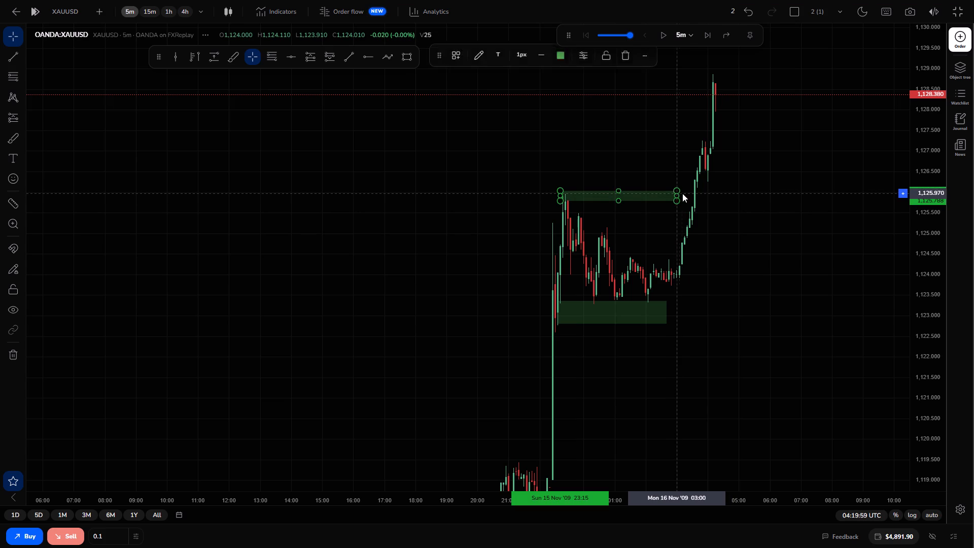
{"action": "left_click_drag", "start_coordinate": [682, 193], "coordinate": [862, 193]}
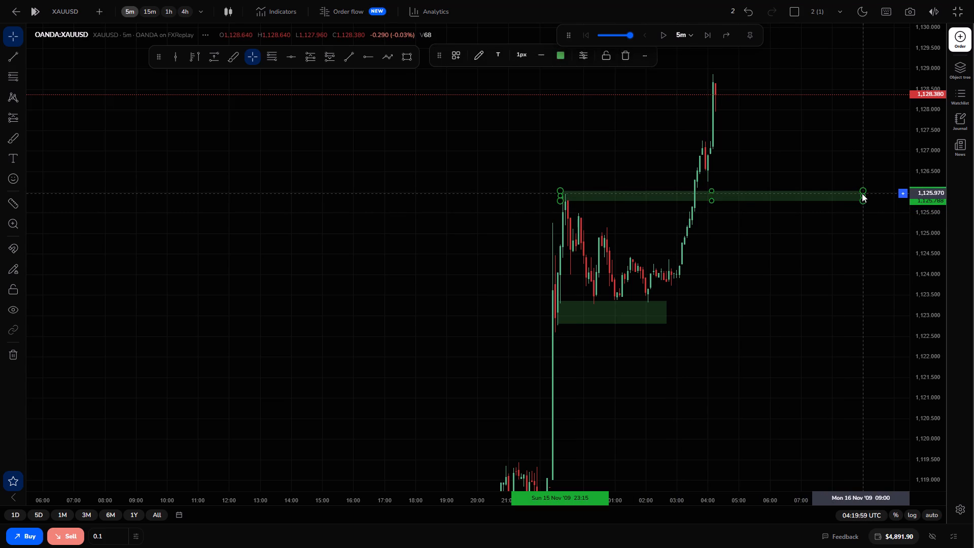
{"action": "left_click", "coordinate": [817, 260]}
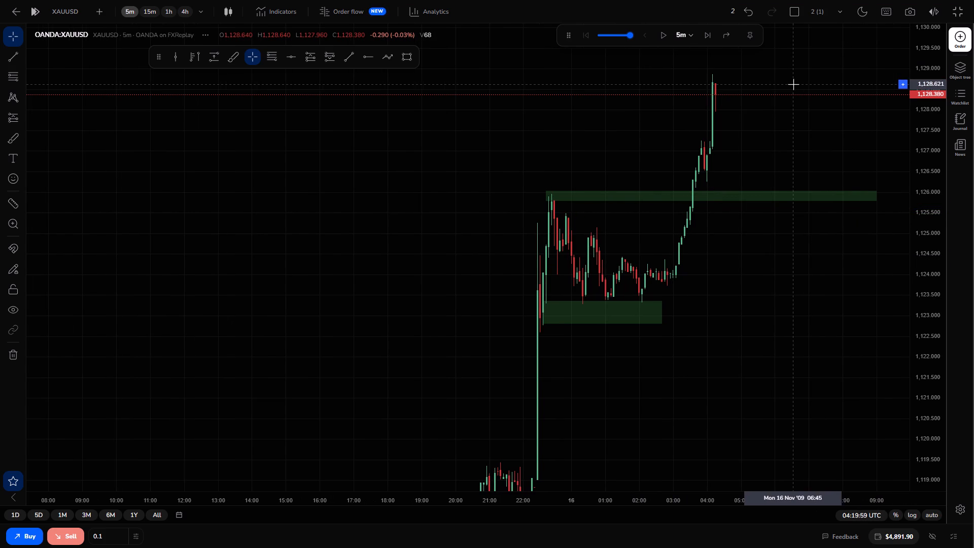
Advance the replay candle by candle to 04:49:59 UTC.
{"action": "left_click", "coordinate": [708, 34]}
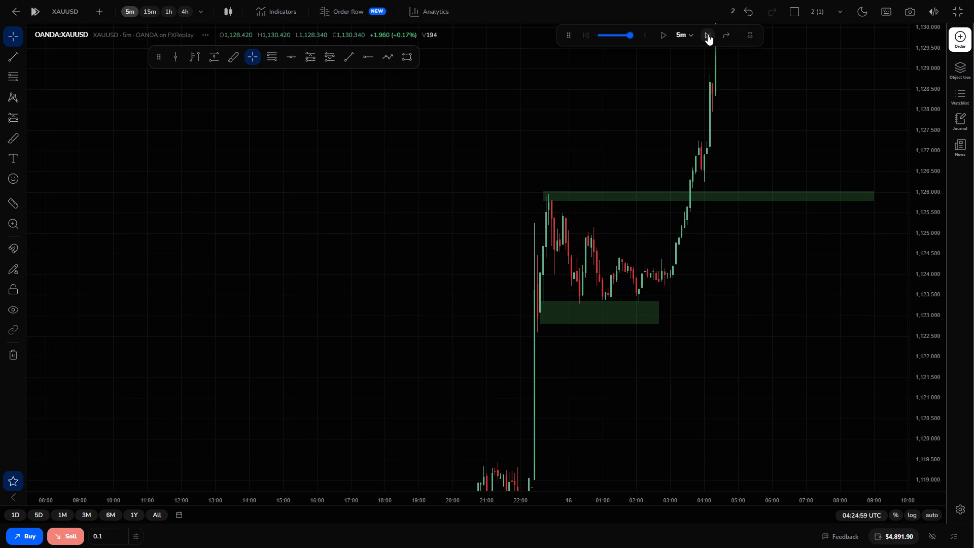
{"action": "left_click", "coordinate": [708, 34]}
{"action": "left_click", "coordinate": [708, 34]}
{"action": "left_click", "coordinate": [708, 34]}
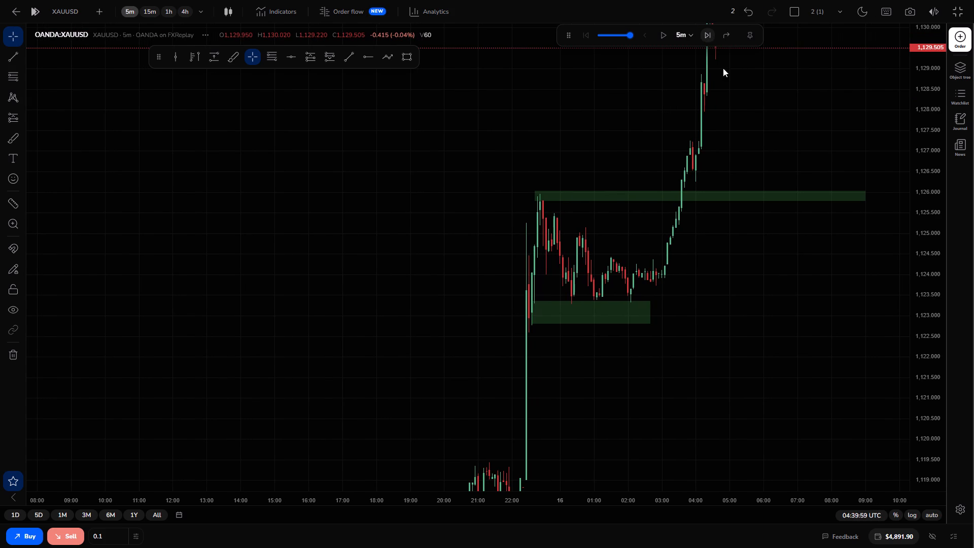
{"action": "left_click_drag", "start_coordinate": [738, 128], "coordinate": [763, 190]}
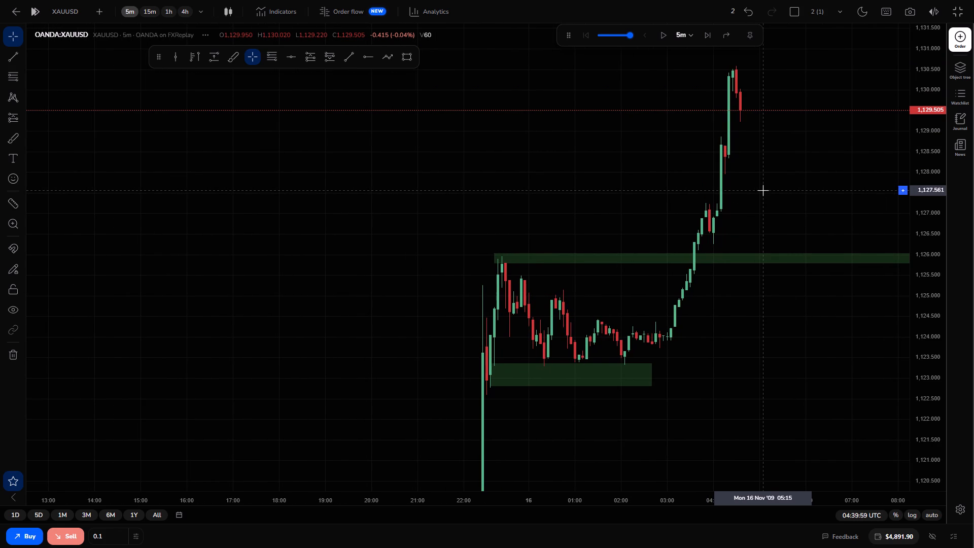
{"action": "left_click", "coordinate": [708, 33]}
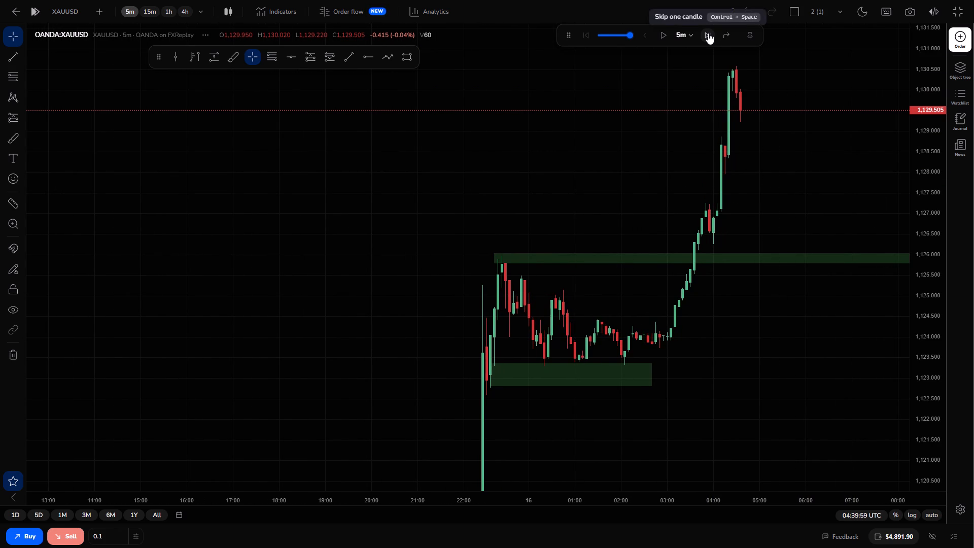
{"action": "left_click", "coordinate": [708, 33]}
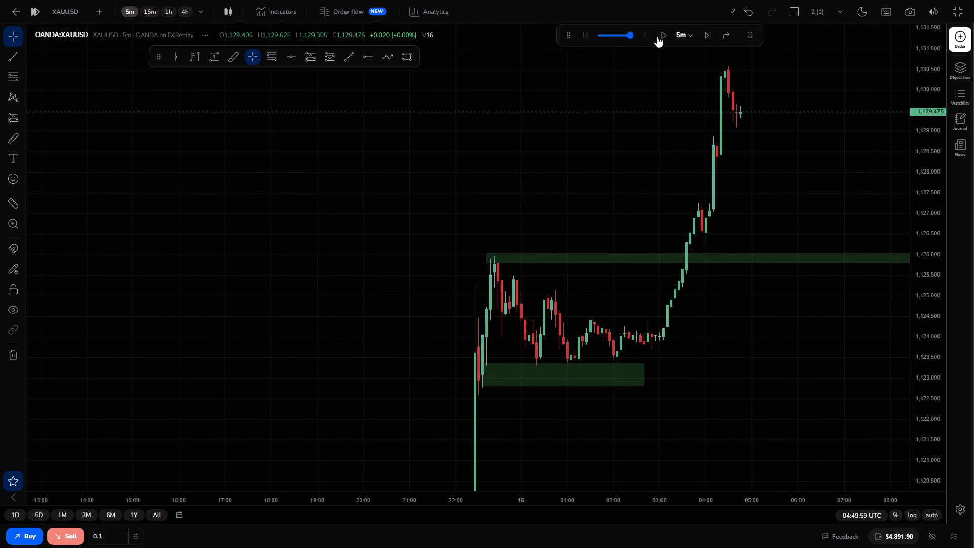
Play the replay forward continuously and pause it at 08:49:59 UTC.
{"action": "left_click", "coordinate": [662, 36]}
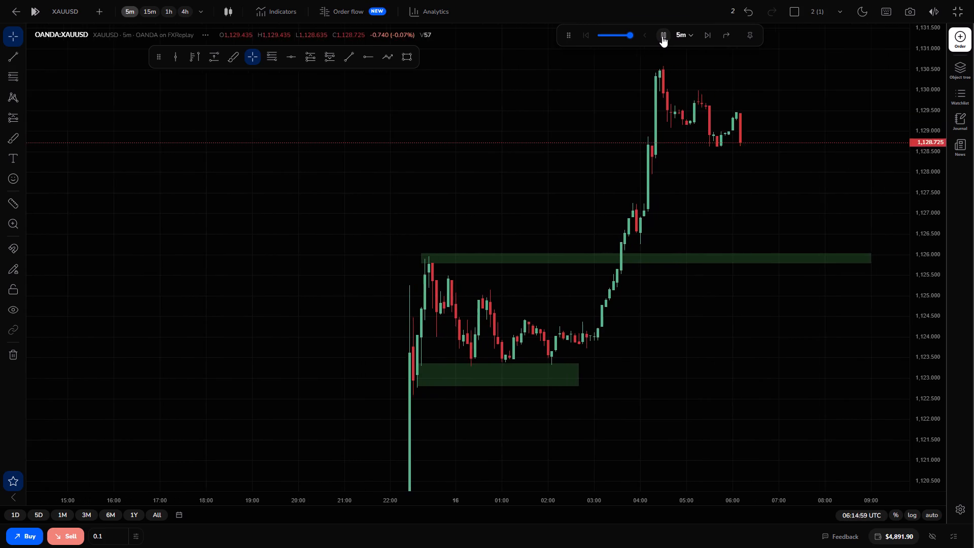
{"action": "left_click", "coordinate": [662, 36]}
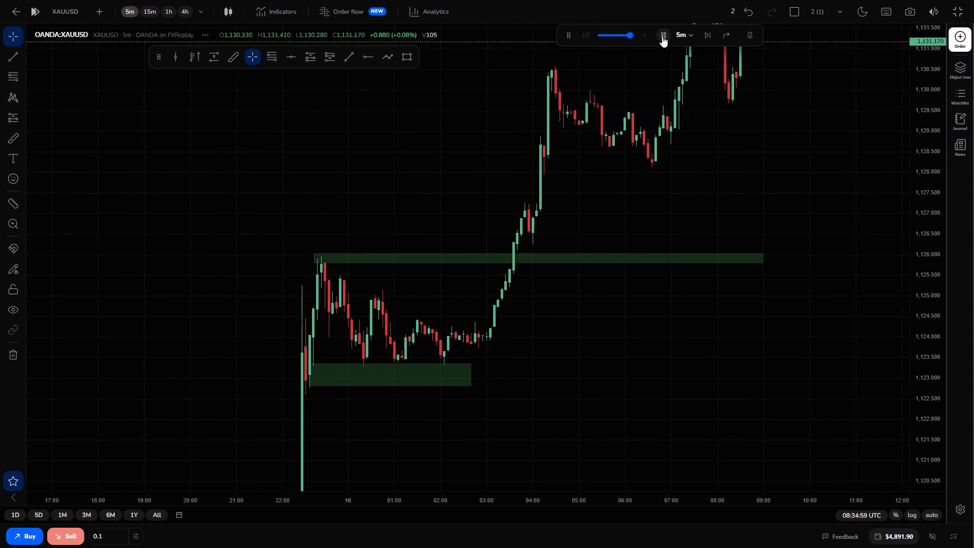
Advance the replay candle by candle to 11:04:59 UTC.
{"action": "left_click_drag", "start_coordinate": [680, 139], "coordinate": [734, 235]}
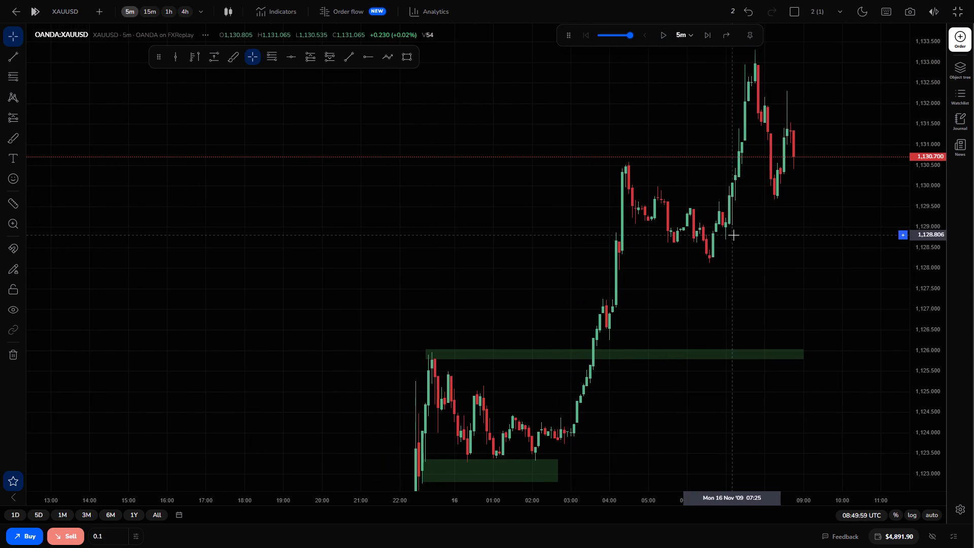
{"action": "left_click_drag", "start_coordinate": [928, 196], "coordinate": [913, 245]}
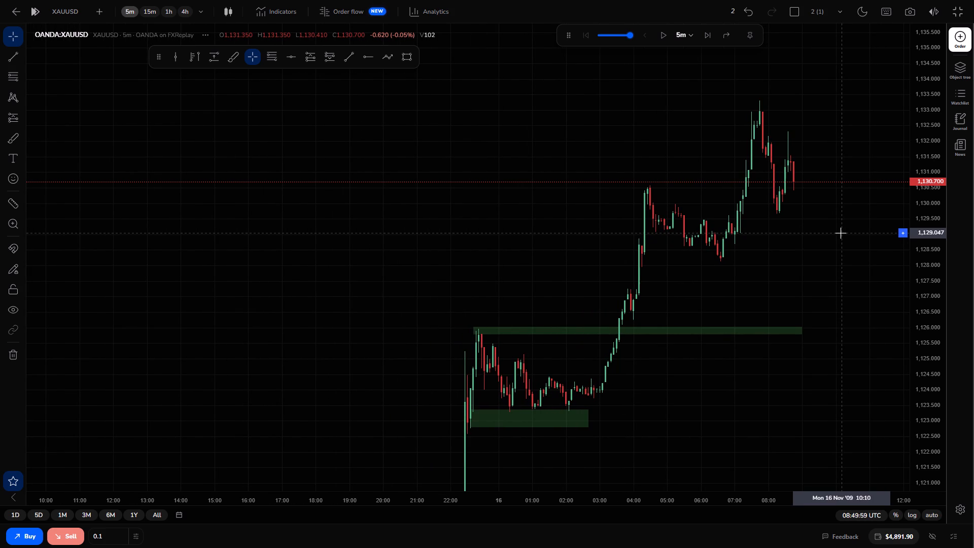
{"action": "triple_click", "coordinate": [705, 36]}
{"action": "triple_click", "coordinate": [705, 36]}
{"action": "triple_click", "coordinate": [705, 36]}
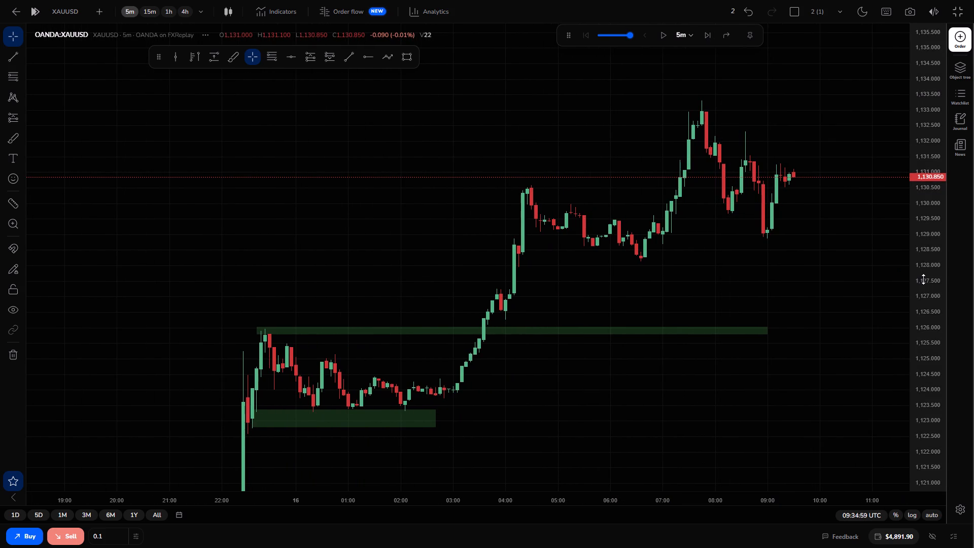
{"action": "left_click_drag", "start_coordinate": [923, 279], "coordinate": [922, 231]}
{"action": "left_click_drag", "start_coordinate": [793, 177], "coordinate": [817, 295]}
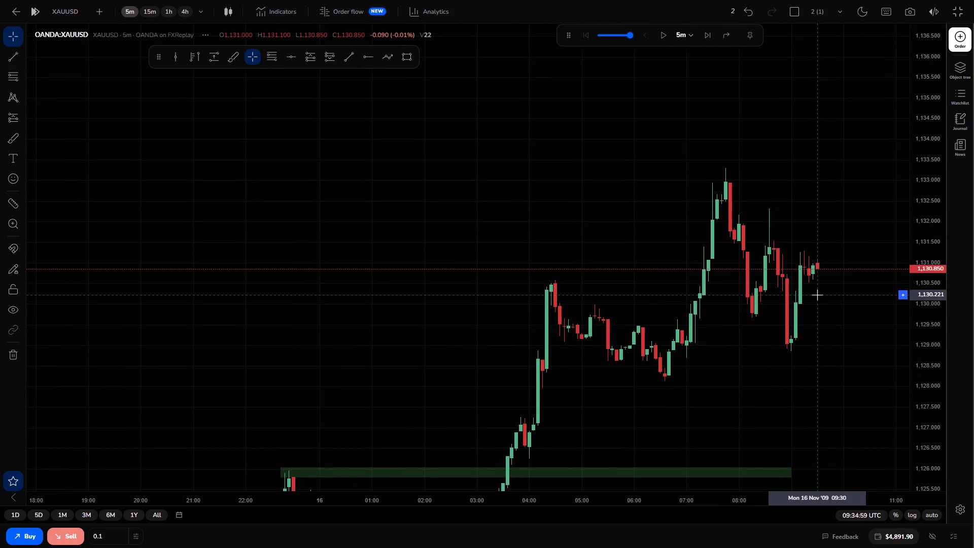
{"action": "triple_click", "coordinate": [708, 31]}
{"action": "triple_click", "coordinate": [708, 31]}
{"action": "triple_click", "coordinate": [708, 31]}
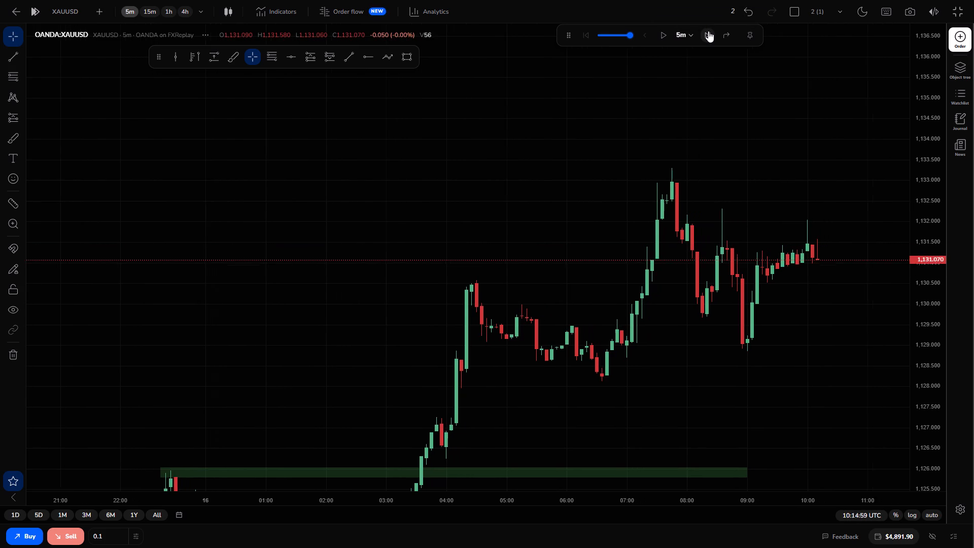
{"action": "triple_click", "coordinate": [708, 31]}
{"action": "triple_click", "coordinate": [708, 31]}
{"action": "triple_click", "coordinate": [708, 31]}
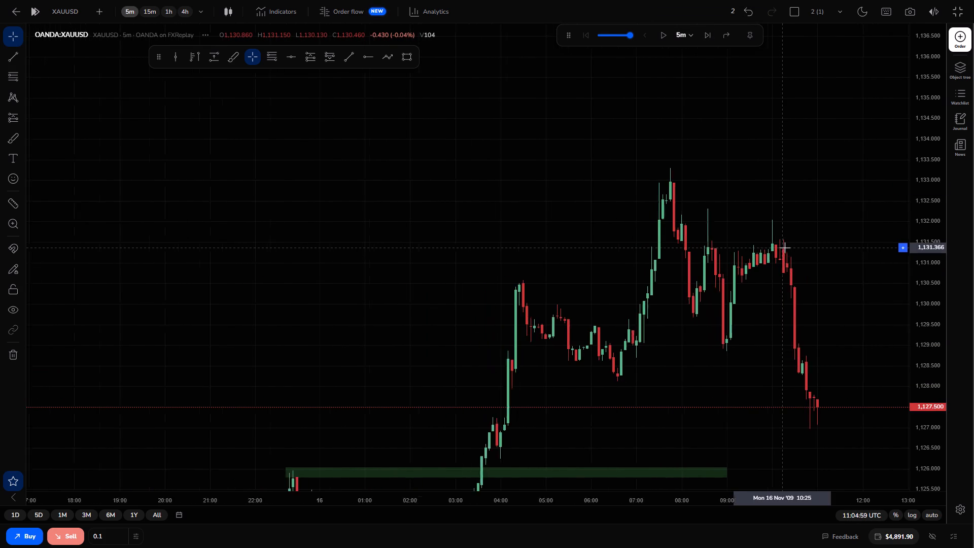
Shift the zone near 1,126 slightly down to about 1,125.75–1,126.00 and extend it to about 14:05.
{"action": "left_click_drag", "start_coordinate": [752, 334], "coordinate": [788, 237]}
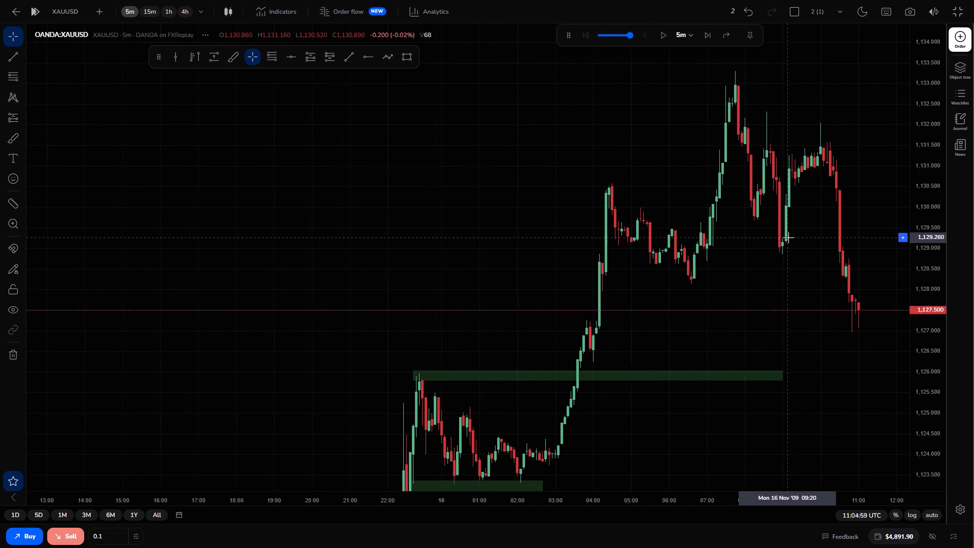
{"action": "left_click_drag", "start_coordinate": [919, 365], "coordinate": [894, 269]}
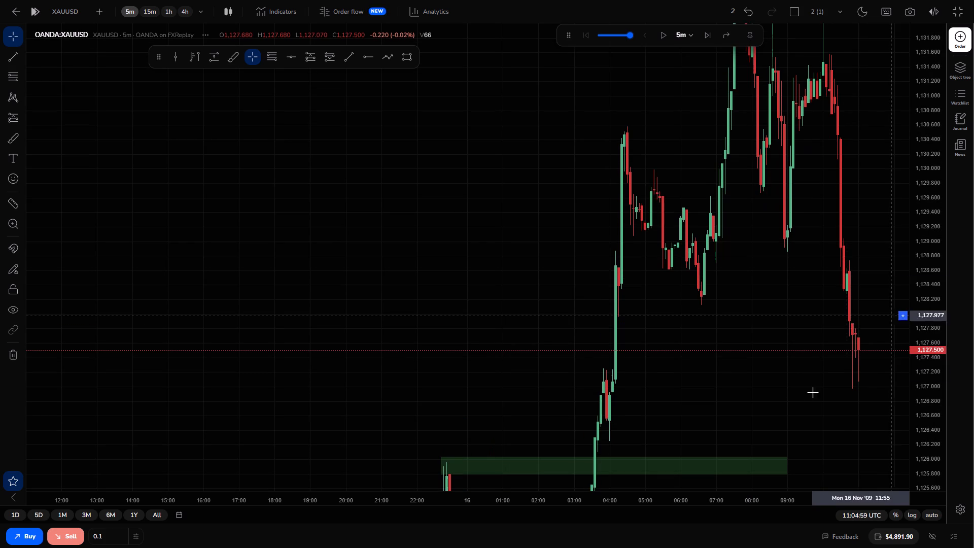
{"action": "left_click_drag", "start_coordinate": [789, 400], "coordinate": [675, 232]}
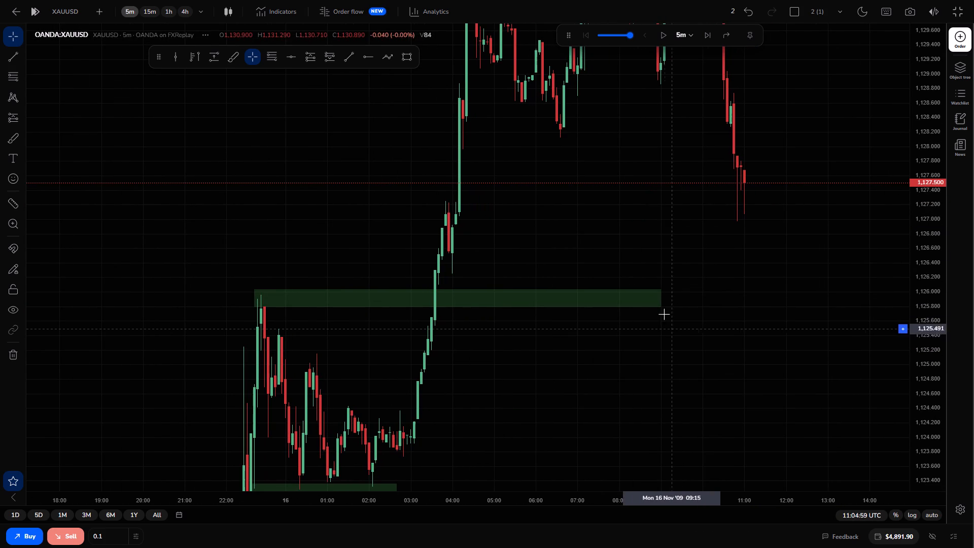
{"action": "left_click", "coordinate": [659, 294]}
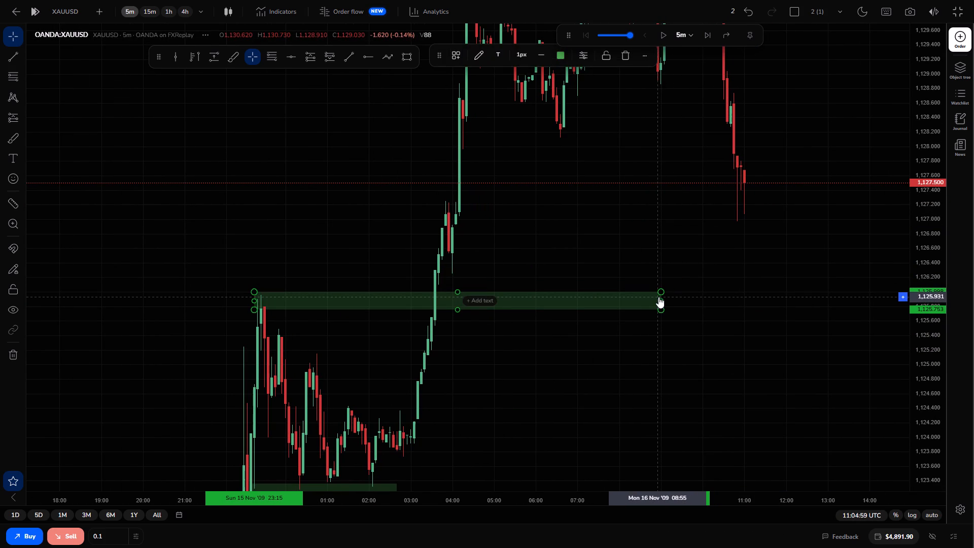
{"action": "left_click_drag", "start_coordinate": [660, 300], "coordinate": [868, 325]}
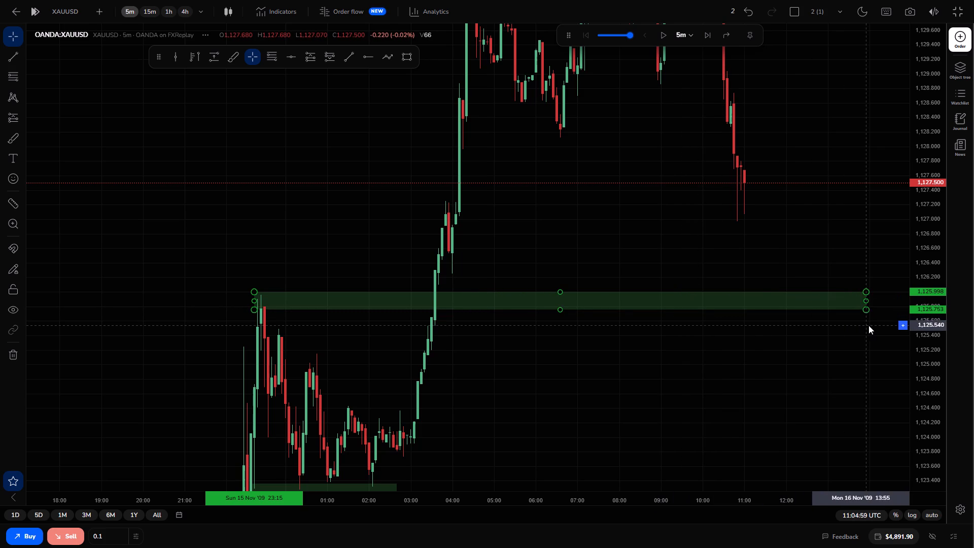
{"action": "left_click_drag", "start_coordinate": [868, 325], "coordinate": [873, 327]}
{"action": "left_click", "coordinate": [810, 209]}
Advance the replay candle by candle to 13:34:59 UTC.
{"action": "left_click_drag", "start_coordinate": [810, 209], "coordinate": [812, 321]}
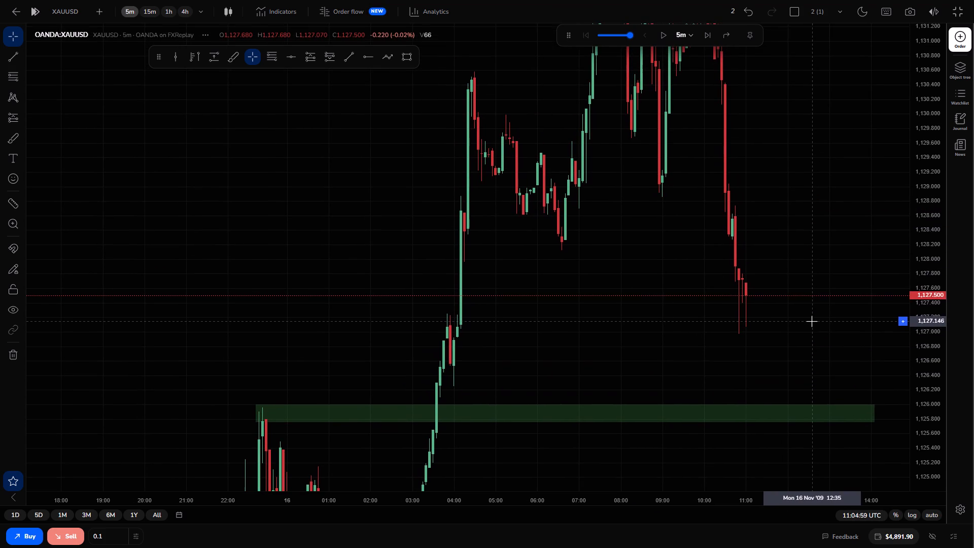
{"action": "left_click_drag", "start_coordinate": [926, 240], "coordinate": [914, 303]}
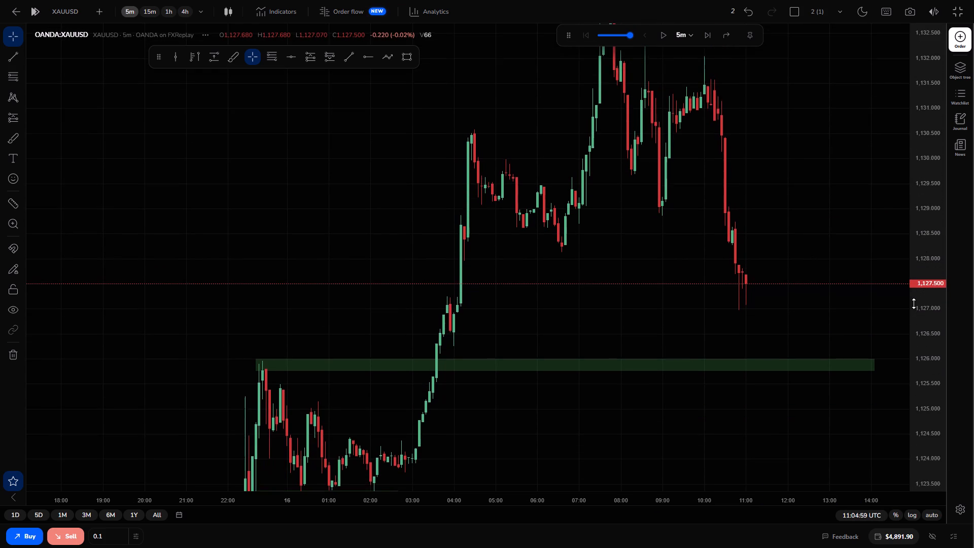
{"action": "left_click_drag", "start_coordinate": [914, 303], "coordinate": [911, 345]}
{"action": "triple_click", "coordinate": [707, 39]}
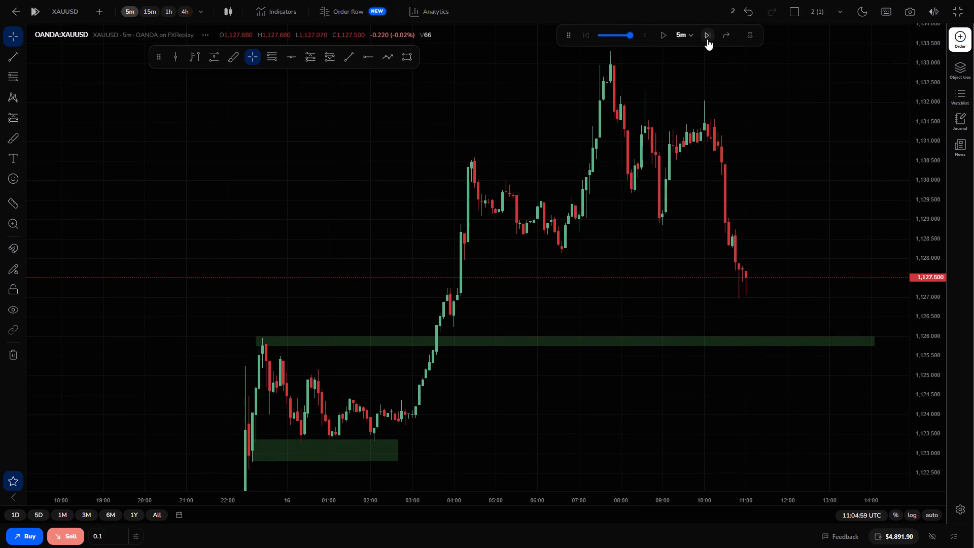
{"action": "triple_click", "coordinate": [707, 39]}
{"action": "triple_click", "coordinate": [707, 39]}
{"action": "triple_click", "coordinate": [707, 39]}
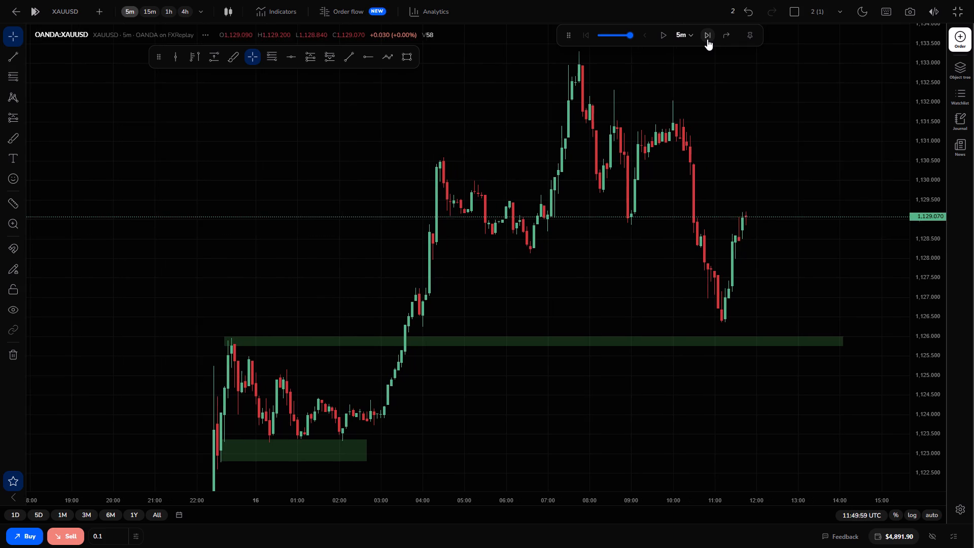
{"action": "triple_click", "coordinate": [707, 39]}
{"action": "triple_click", "coordinate": [707, 39]}
{"action": "triple_click", "coordinate": [707, 39]}
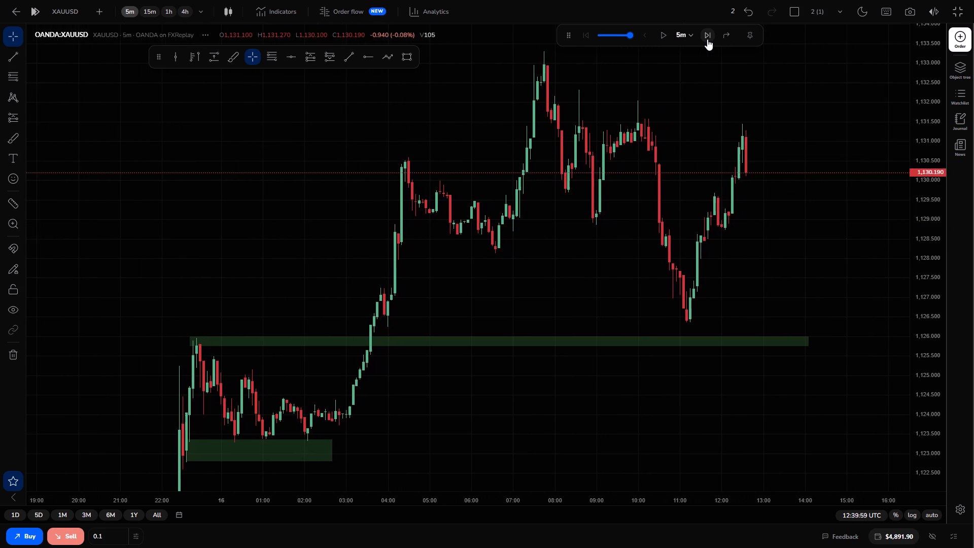
{"action": "triple_click", "coordinate": [707, 39]}
{"action": "triple_click", "coordinate": [707, 39]}
{"action": "triple_click", "coordinate": [707, 39]}
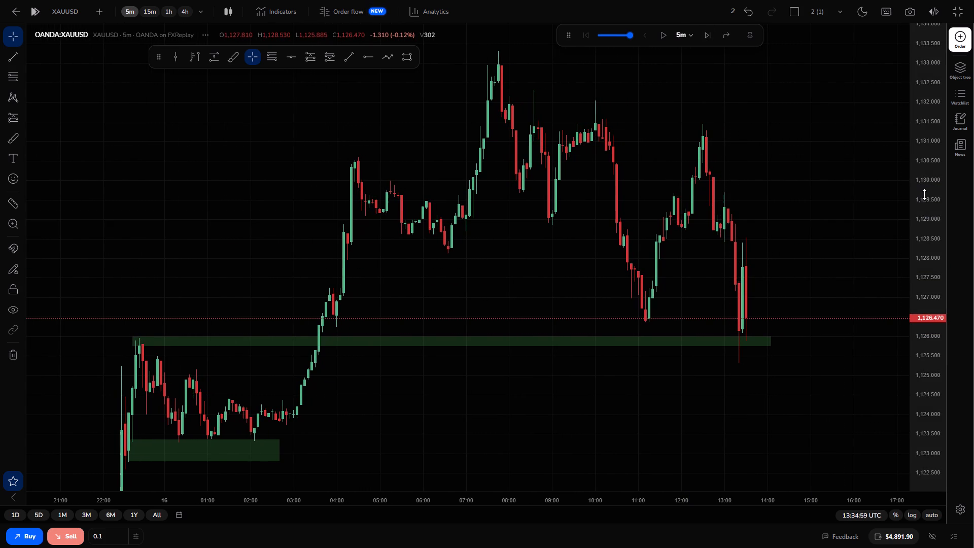
{"action": "left_click_drag", "start_coordinate": [924, 194], "coordinate": [923, 331]}
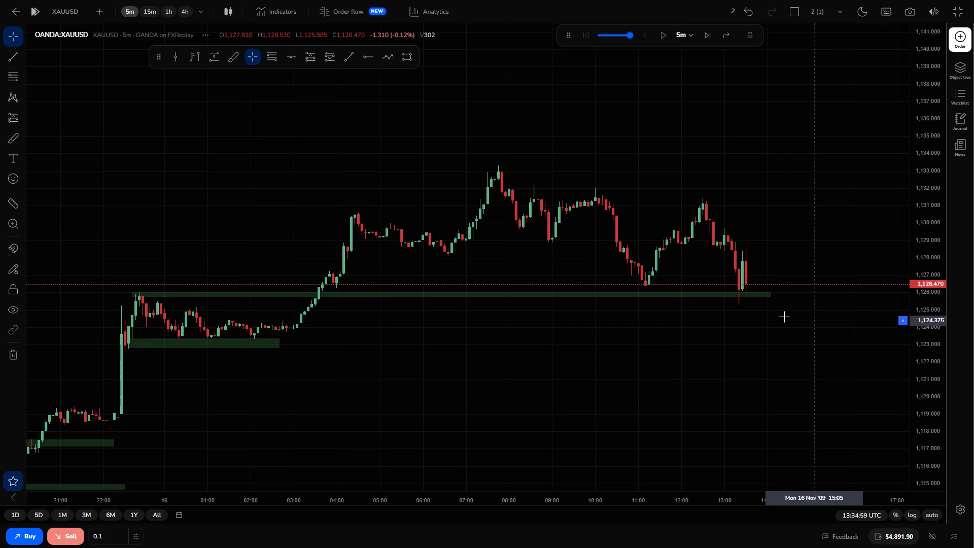
Advance the replay one candle to 13:39:59 UTC and buy 0.1 lots of XAUUSD at market.
{"action": "left_click_drag", "start_coordinate": [782, 316], "coordinate": [843, 344]}
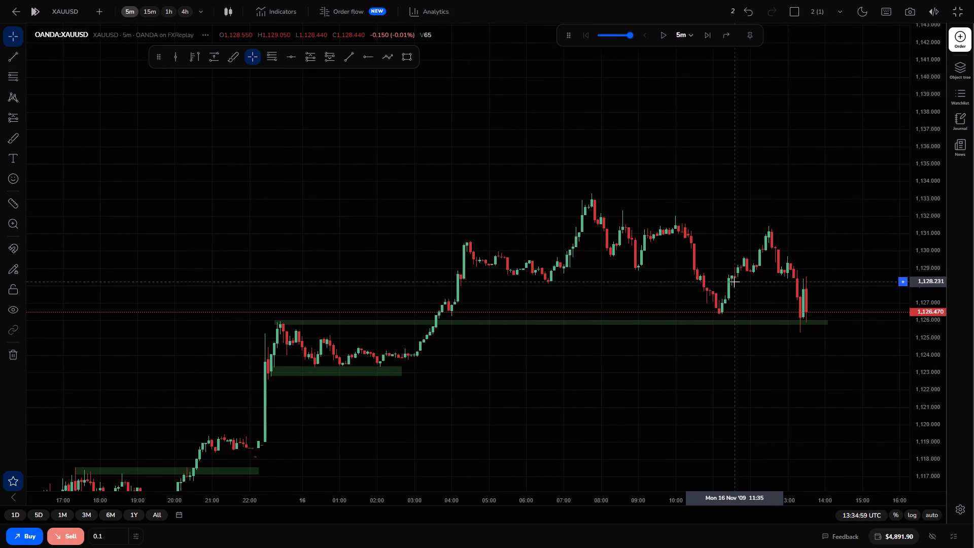
{"action": "left_click", "coordinate": [708, 38]}
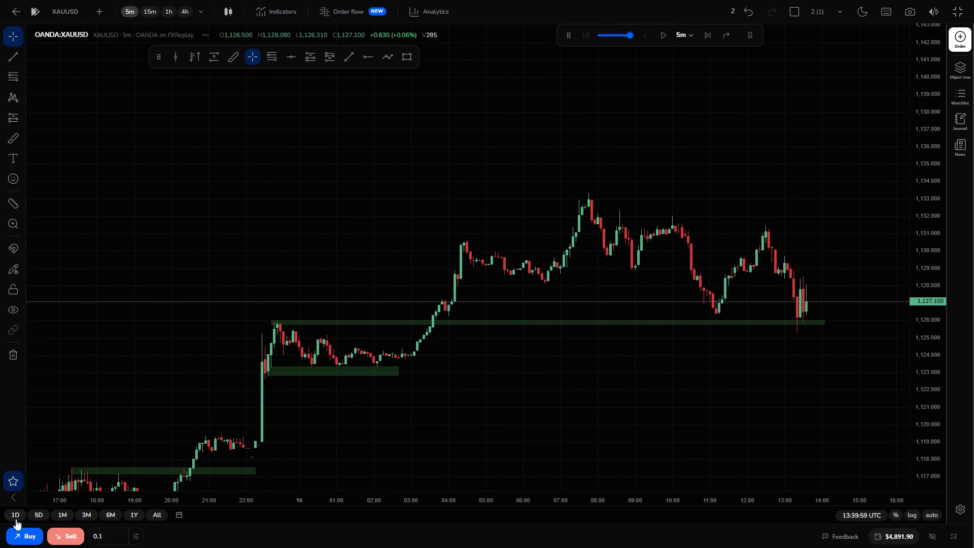
{"action": "left_click", "coordinate": [24, 538]}
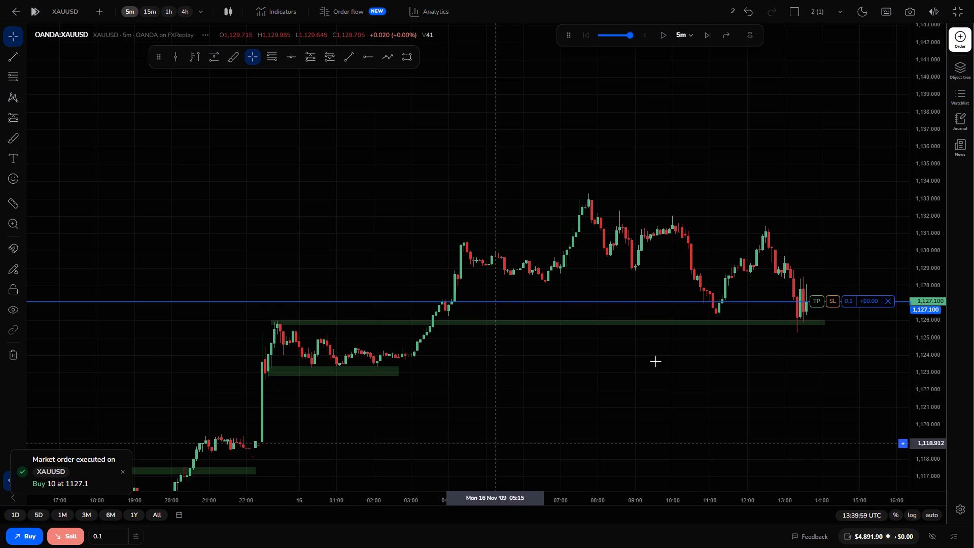
Set the buy position's take profit at 1,131.473 and its stop loss at 1,124.930, below the retested zone.
{"action": "left_click_drag", "start_coordinate": [817, 302], "coordinate": [818, 225]}
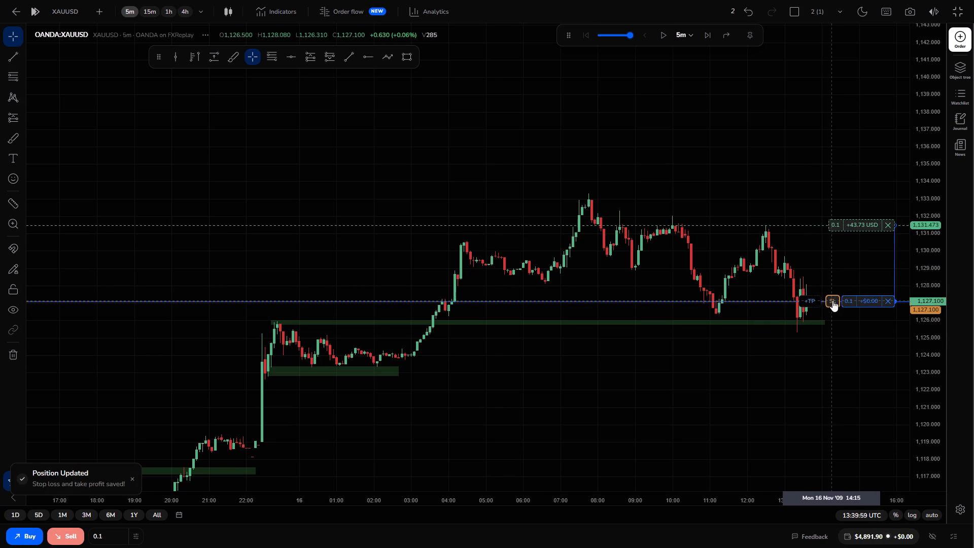
{"action": "left_click_drag", "start_coordinate": [832, 300], "coordinate": [828, 340]}
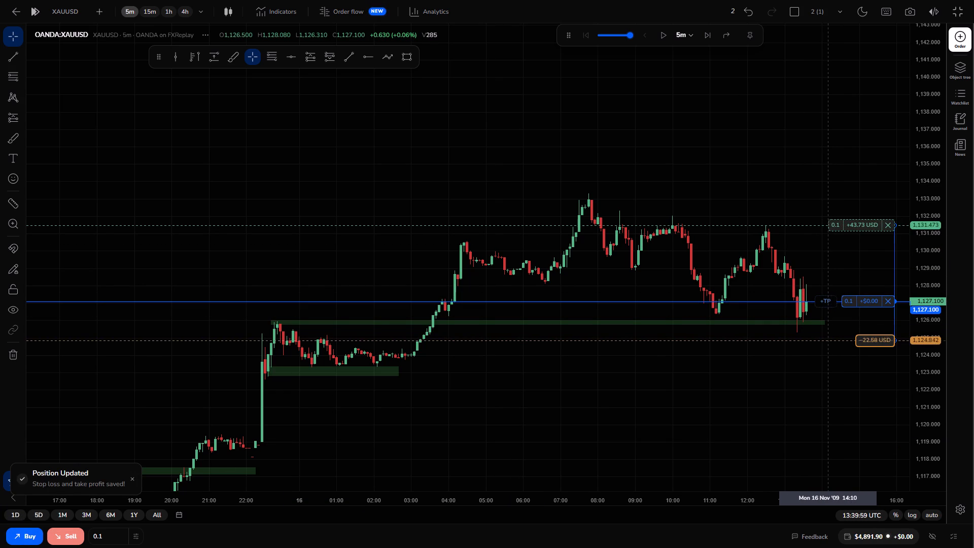
{"action": "left_click_drag", "start_coordinate": [828, 340], "coordinate": [828, 341]}
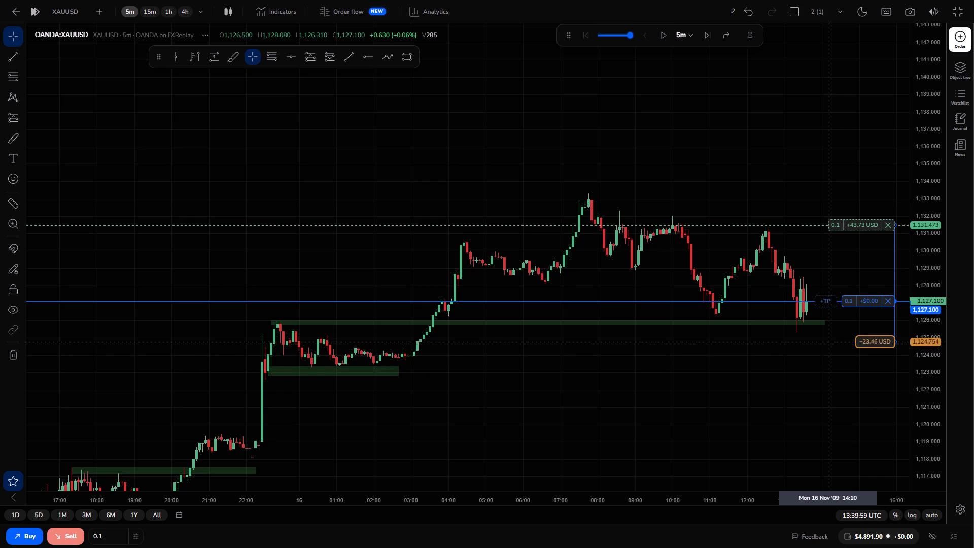
{"action": "left_click_drag", "start_coordinate": [828, 341], "coordinate": [829, 339]}
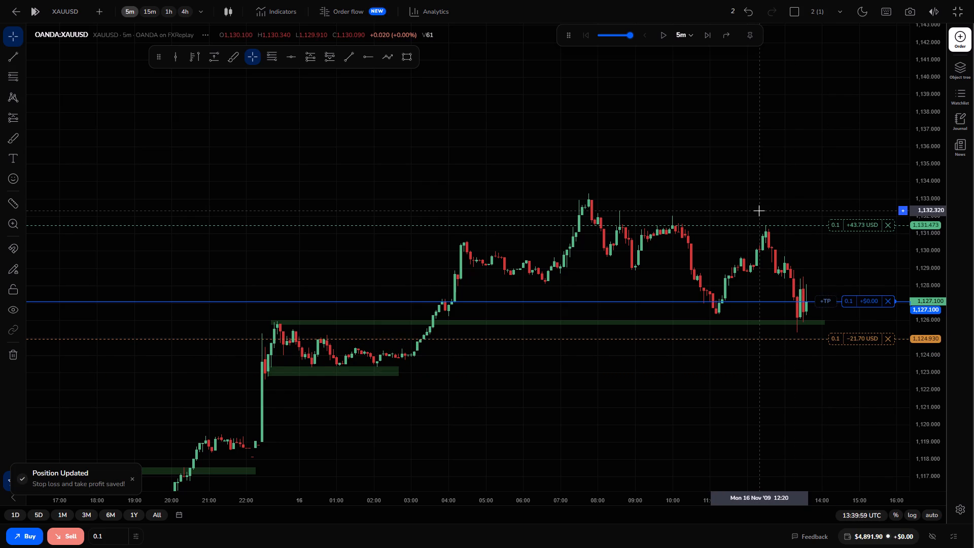
Advance the replay candle by candle to 14:34:59 UTC.
{"action": "left_click", "coordinate": [708, 35]}
{"action": "double_click", "coordinate": [708, 35]}
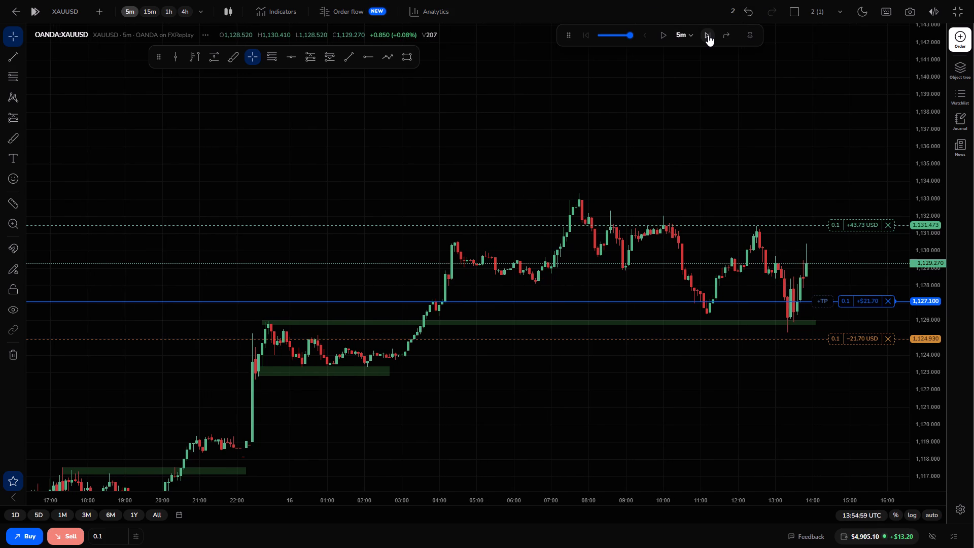
{"action": "left_click", "coordinate": [708, 35]}
{"action": "double_click", "coordinate": [708, 35]}
{"action": "double_click", "coordinate": [708, 35]}
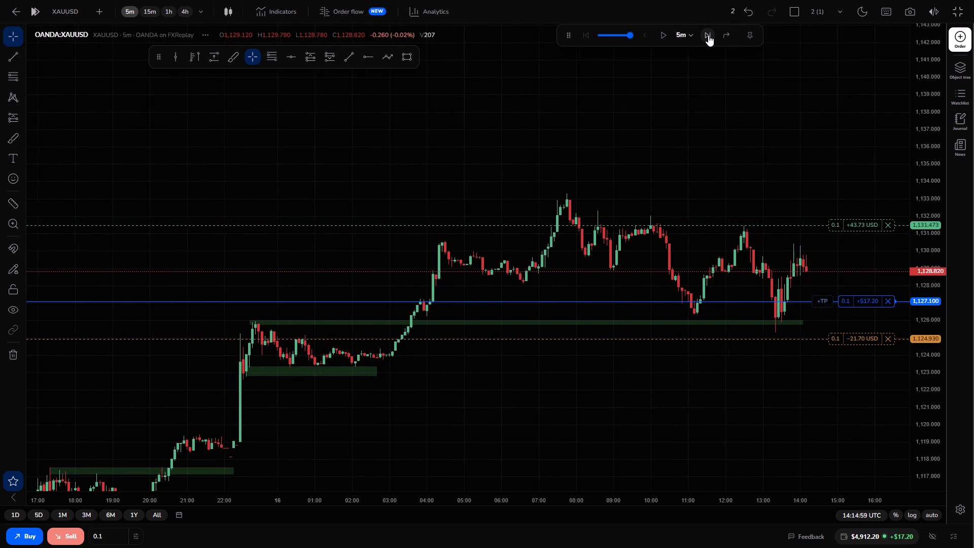
{"action": "double_click", "coordinate": [708, 35]}
{"action": "left_click", "coordinate": [708, 35]}
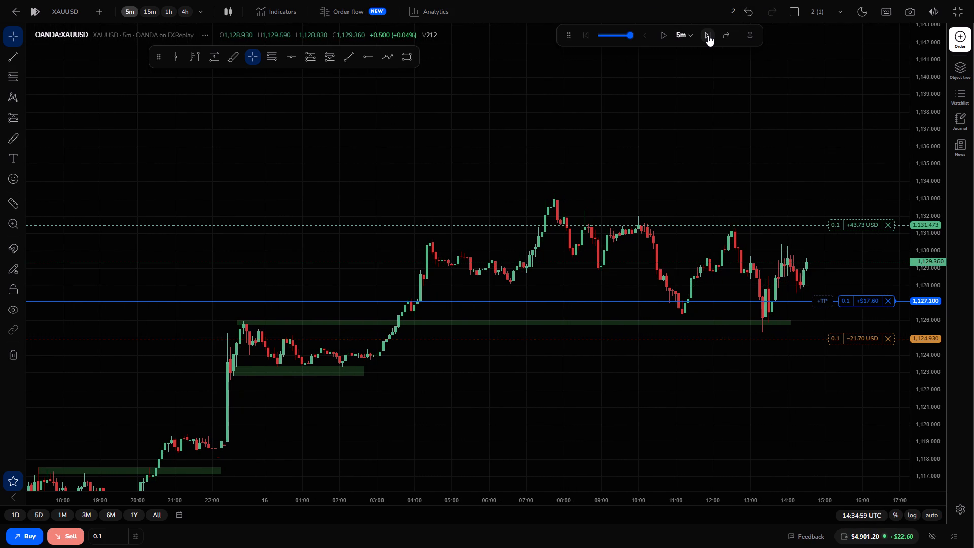
Move the open position's stop loss above the entry price, to about 1,128.2.
{"action": "left_click_drag", "start_coordinate": [853, 340], "coordinate": [846, 273]}
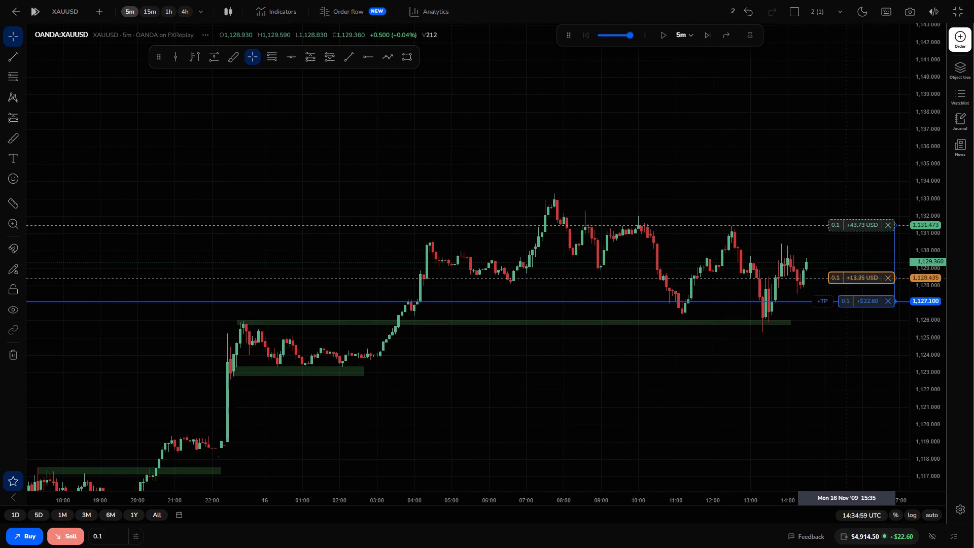
{"action": "left_click_drag", "start_coordinate": [846, 273], "coordinate": [844, 283]}
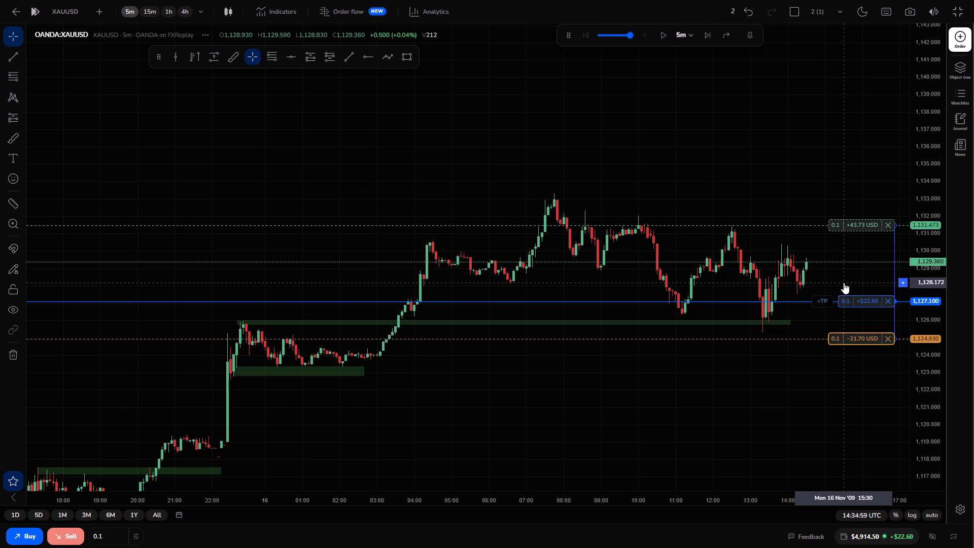
Play the replay forward continuously and pause it at 15:24:59 UTC.
{"action": "left_click", "coordinate": [667, 37]}
{"action": "left_click", "coordinate": [667, 37]}
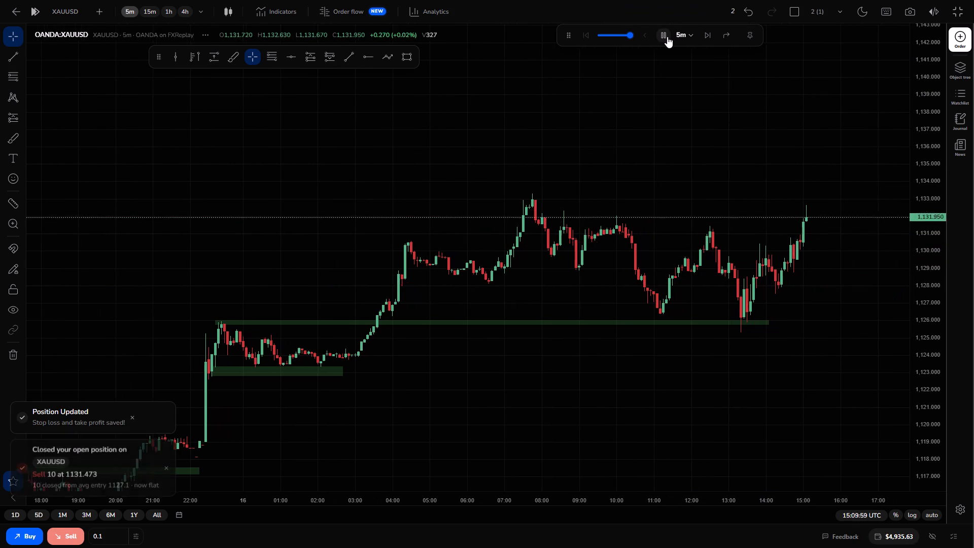
Review the list of closed positions and collapse it again to restore the full chart.
{"action": "left_click_drag", "start_coordinate": [751, 303], "coordinate": [802, 301]}
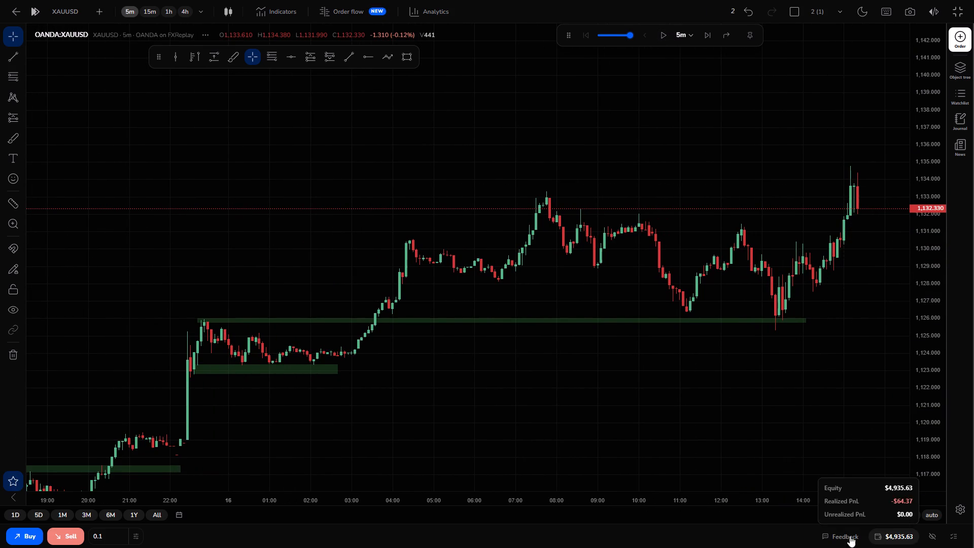
{"action": "left_click_drag", "start_coordinate": [615, 525], "coordinate": [603, 307]}
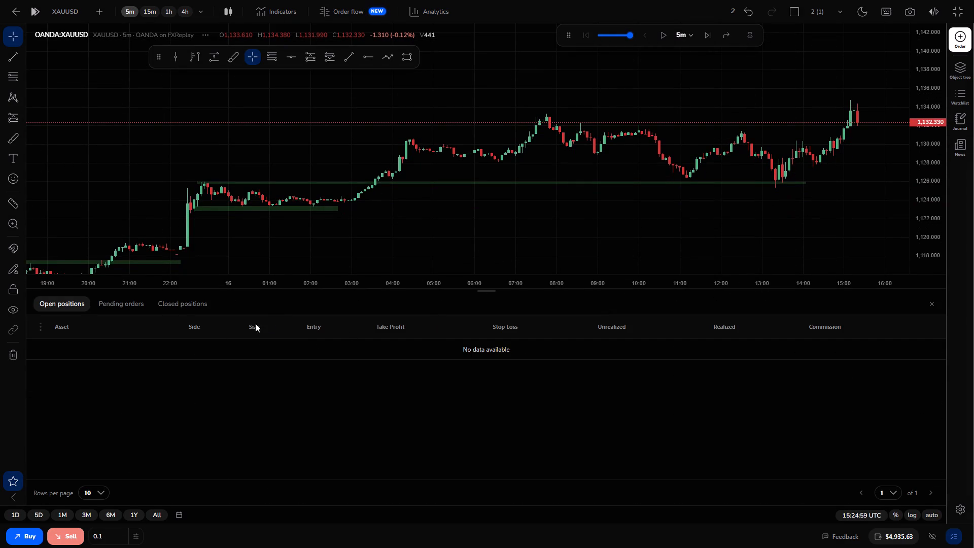
{"action": "left_click", "coordinate": [182, 301]}
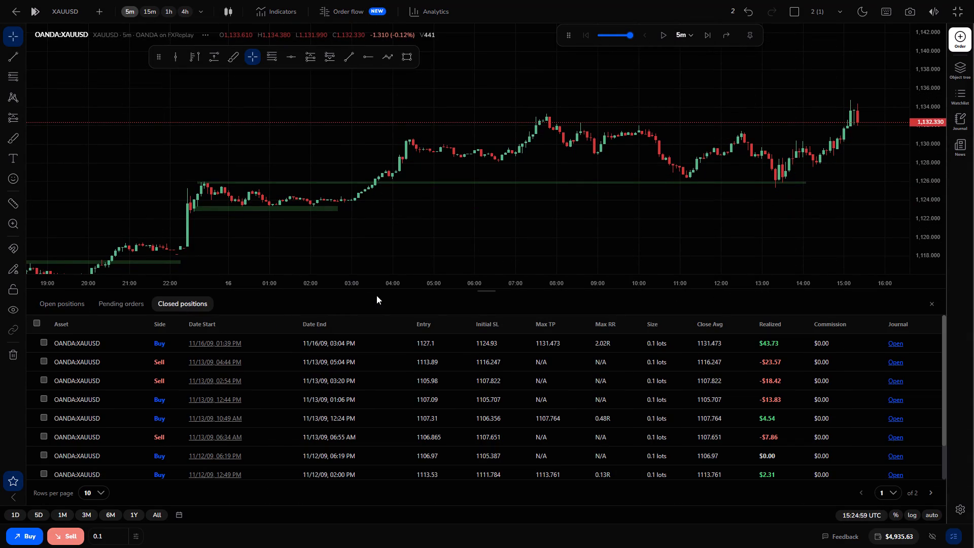
{"action": "left_click_drag", "start_coordinate": [489, 289], "coordinate": [490, 517]}
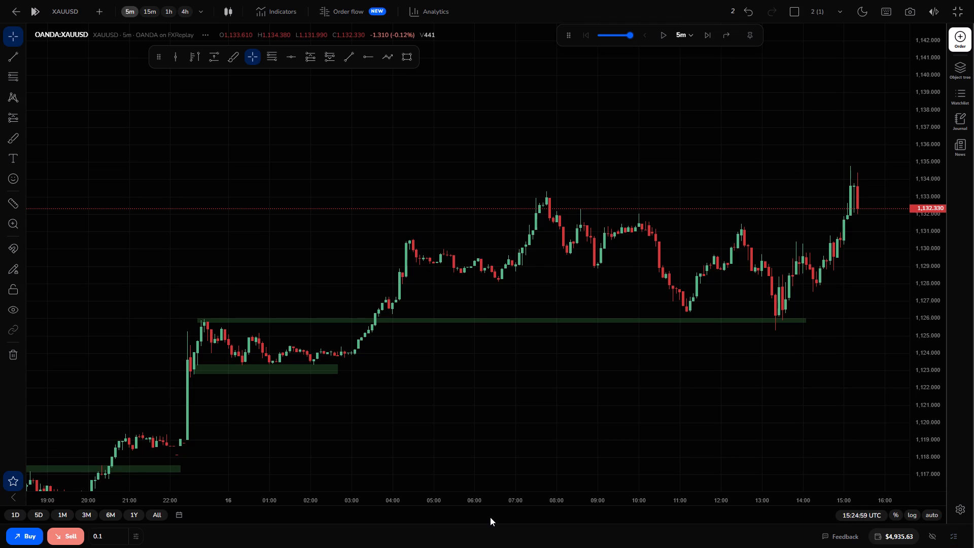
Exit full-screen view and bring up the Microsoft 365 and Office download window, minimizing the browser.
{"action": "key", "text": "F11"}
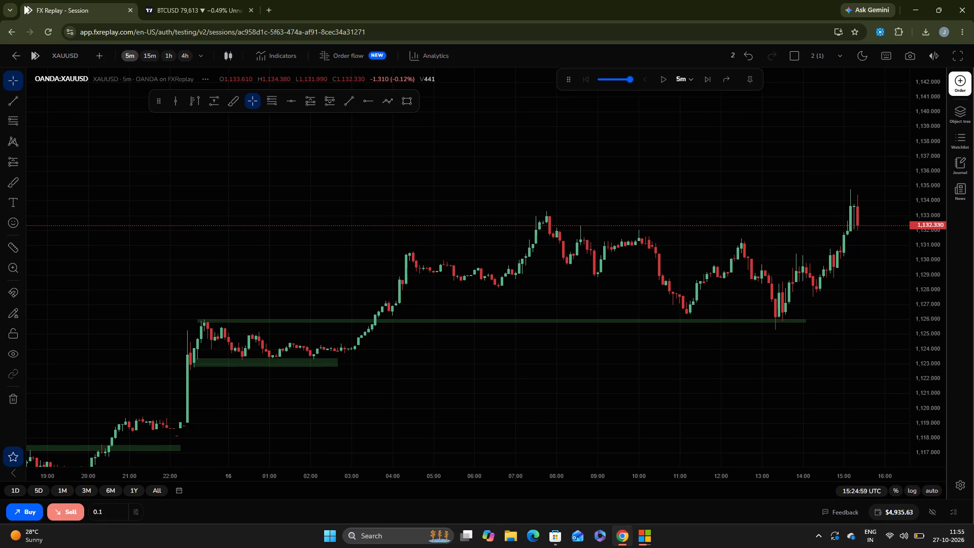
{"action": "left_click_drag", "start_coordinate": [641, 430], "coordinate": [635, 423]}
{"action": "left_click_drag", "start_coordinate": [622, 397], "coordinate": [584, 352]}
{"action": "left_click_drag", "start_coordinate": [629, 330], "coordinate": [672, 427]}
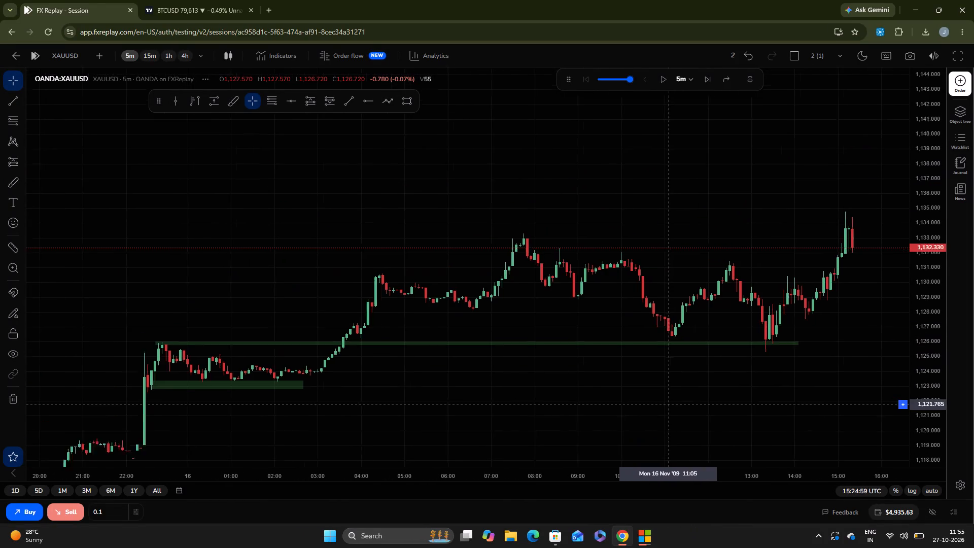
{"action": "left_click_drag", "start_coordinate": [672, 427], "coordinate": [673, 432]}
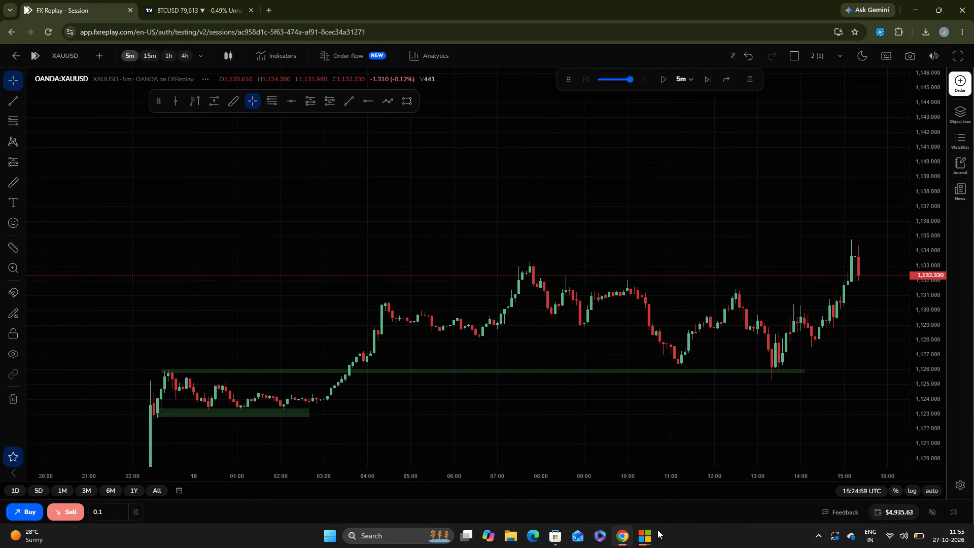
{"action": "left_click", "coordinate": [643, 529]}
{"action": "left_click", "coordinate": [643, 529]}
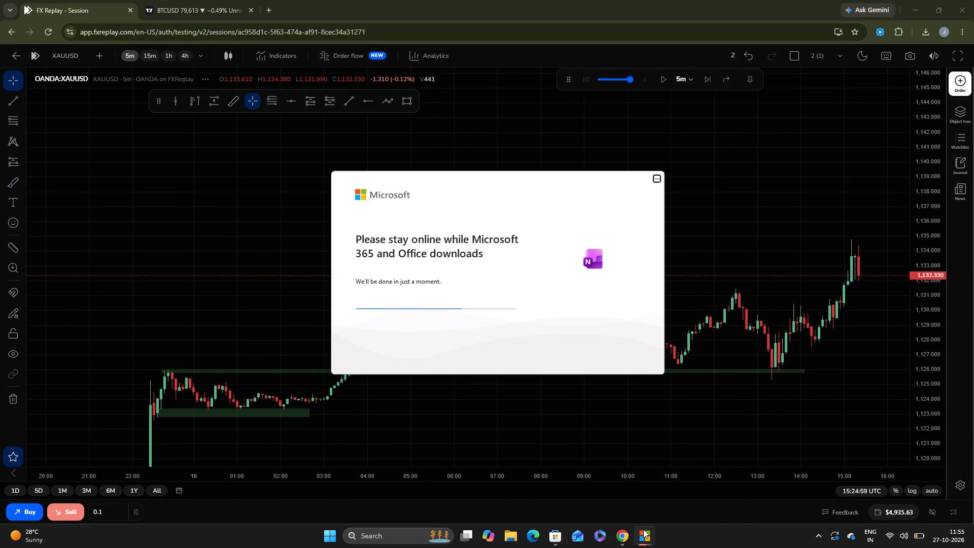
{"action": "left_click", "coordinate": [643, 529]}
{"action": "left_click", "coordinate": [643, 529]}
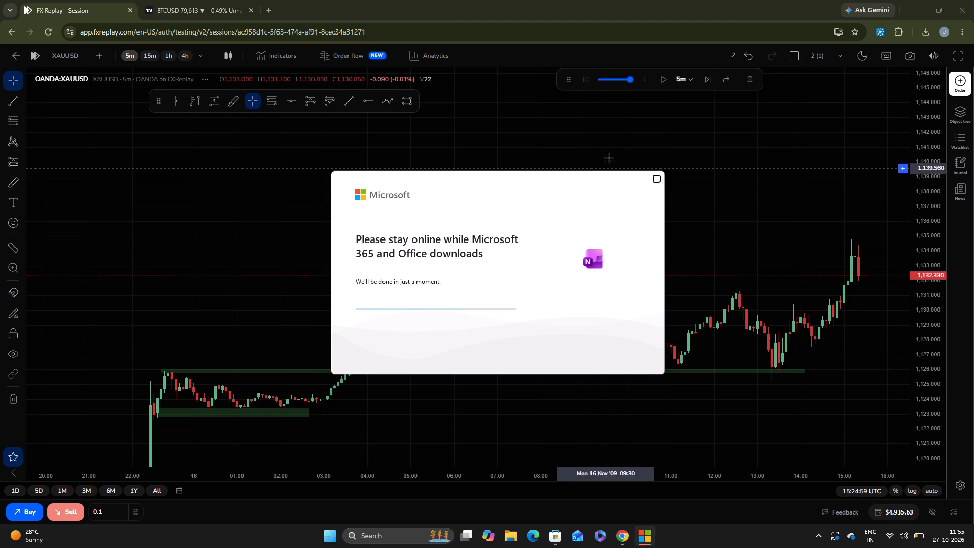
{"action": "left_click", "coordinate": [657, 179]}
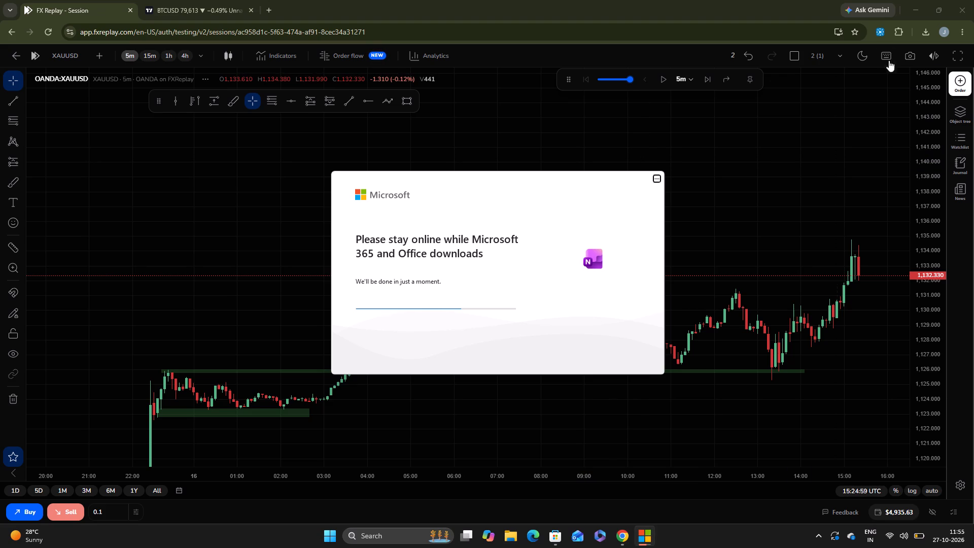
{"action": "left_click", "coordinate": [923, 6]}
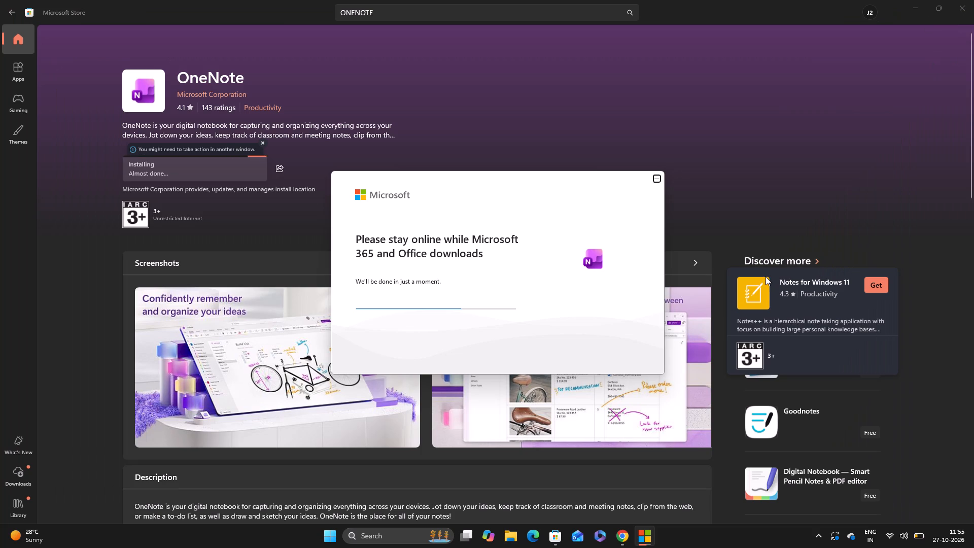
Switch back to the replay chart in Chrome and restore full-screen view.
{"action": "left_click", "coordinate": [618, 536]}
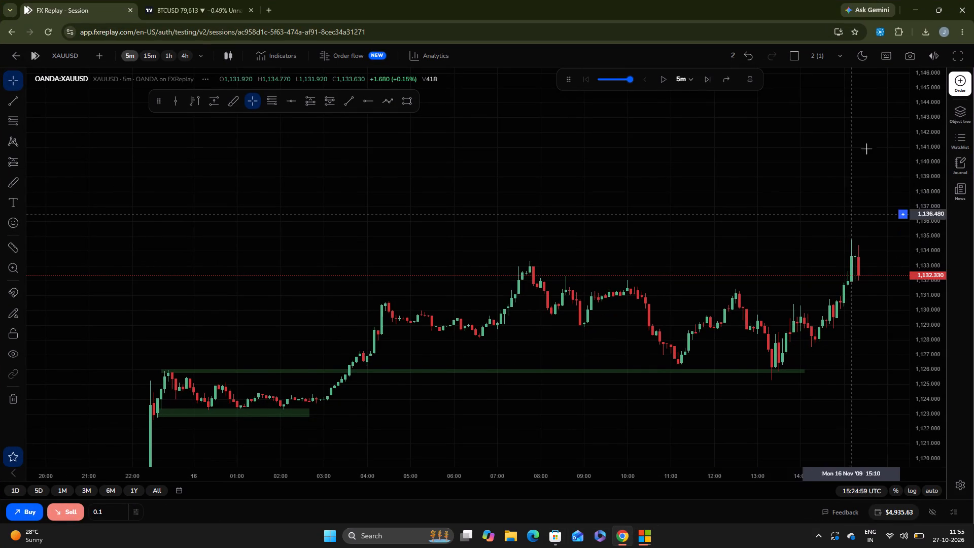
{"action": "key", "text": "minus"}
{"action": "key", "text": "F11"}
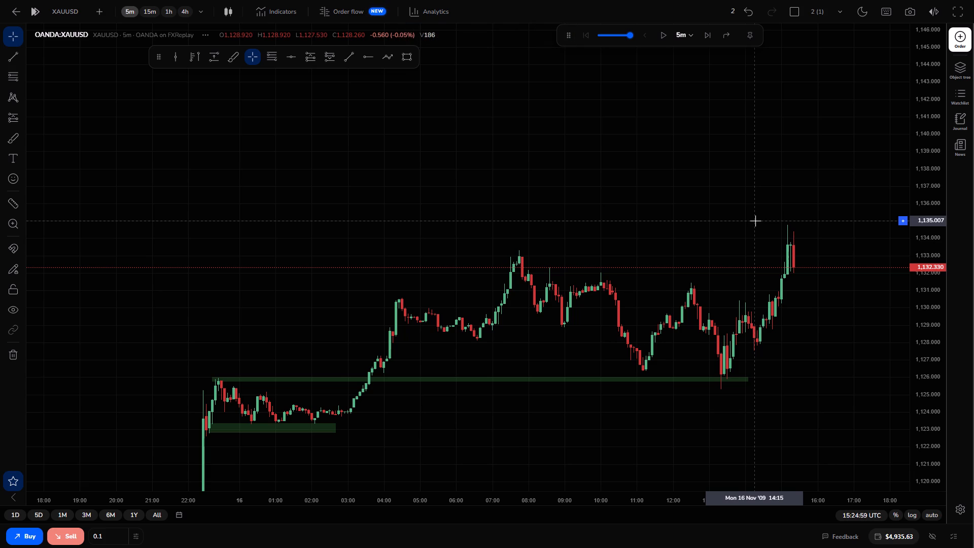
Draw a rectangle zone at the 07:45 swing high, about 1,132.8–1,133.2, extending to about 15:40.
{"action": "left_click_drag", "start_coordinate": [707, 240], "coordinate": [761, 273]}
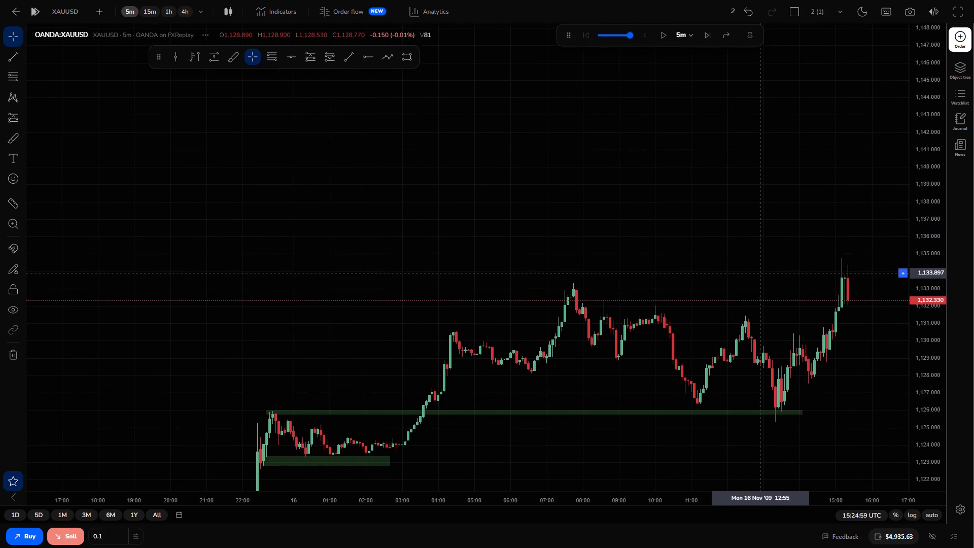
{"action": "left_click_drag", "start_coordinate": [761, 273], "coordinate": [760, 280]}
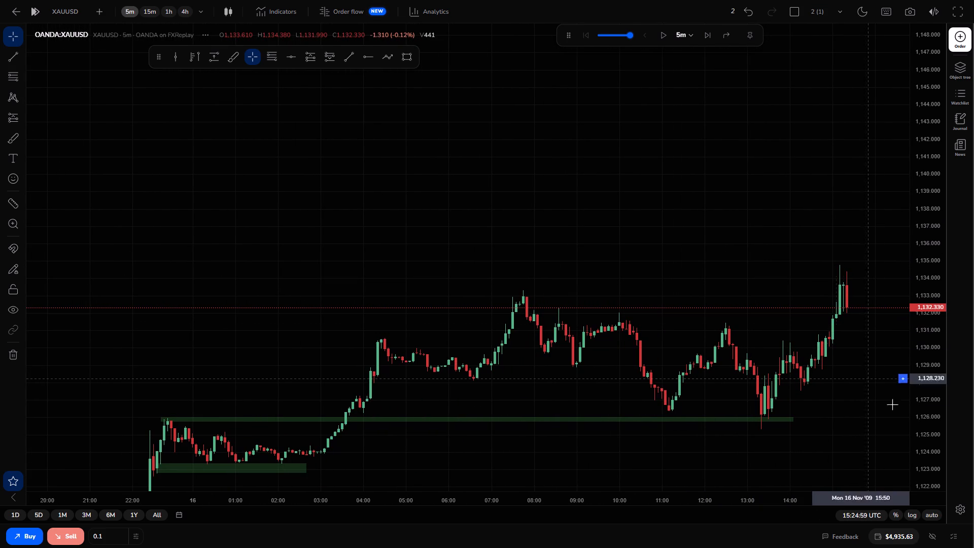
{"action": "left_click_drag", "start_coordinate": [931, 421], "coordinate": [924, 390]}
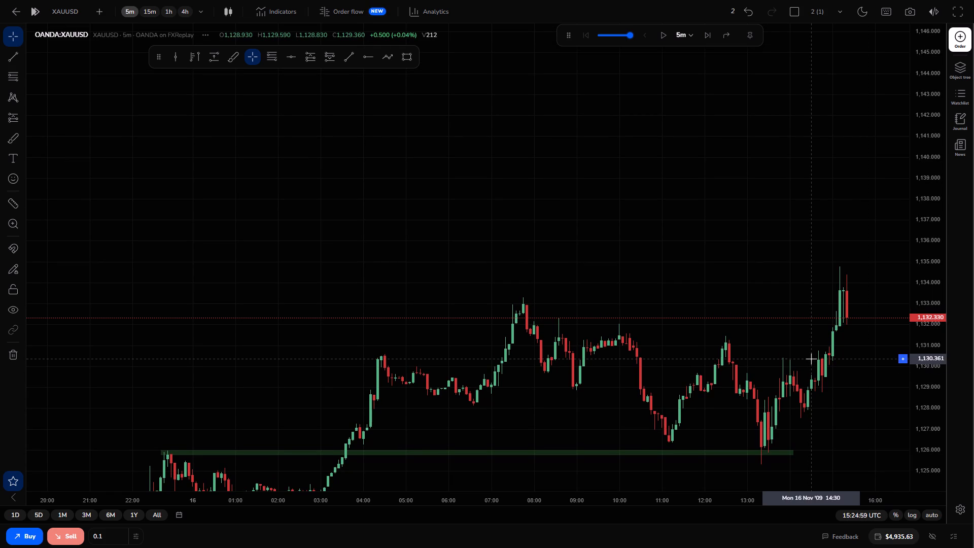
{"action": "left_click_drag", "start_coordinate": [811, 359], "coordinate": [803, 297]}
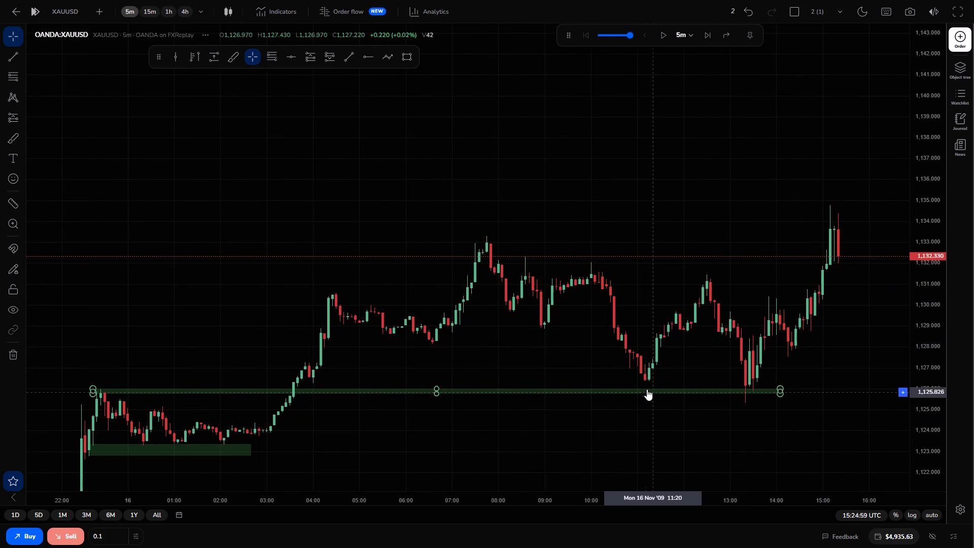
{"action": "left_click", "coordinate": [625, 353]}
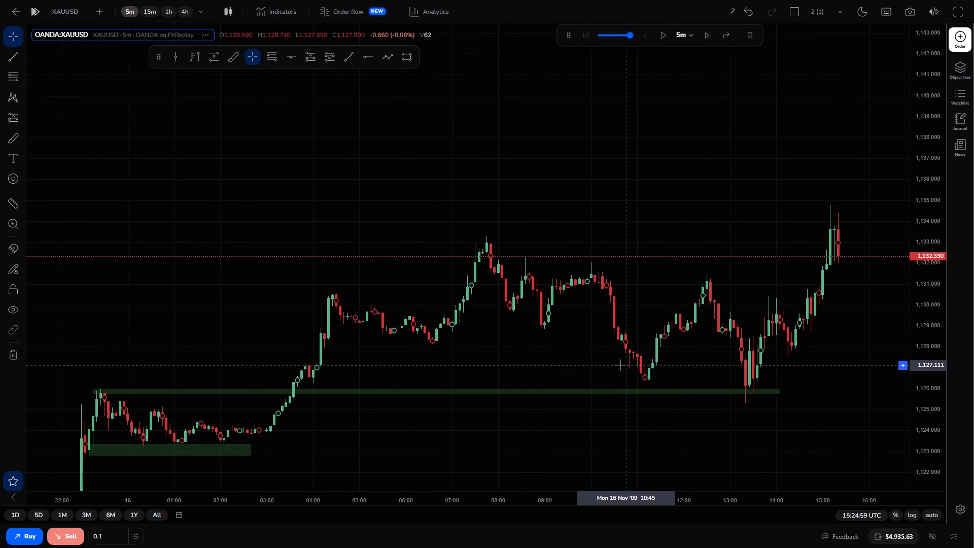
{"action": "left_click", "coordinate": [600, 354]}
{"action": "left_click_drag", "start_coordinate": [583, 335], "coordinate": [618, 385]}
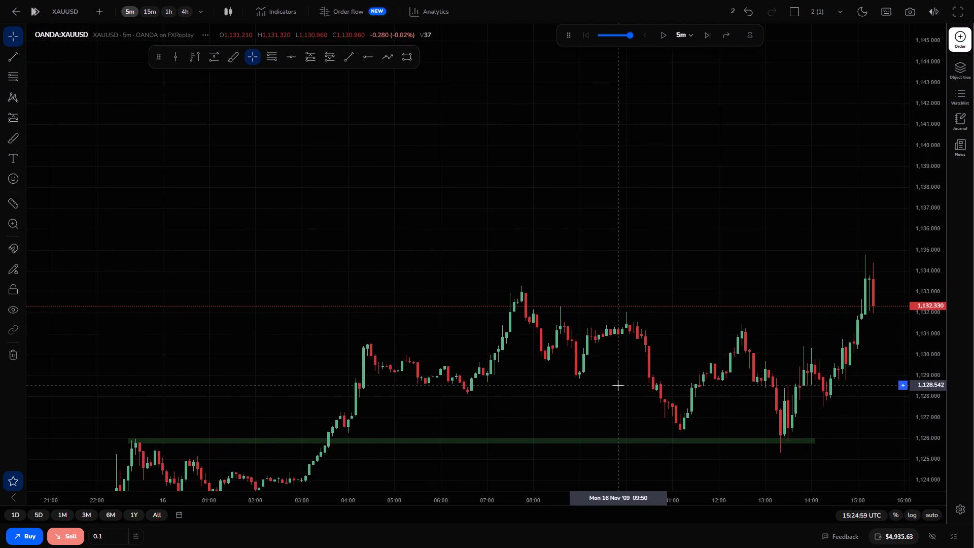
{"action": "left_click", "coordinate": [404, 60]}
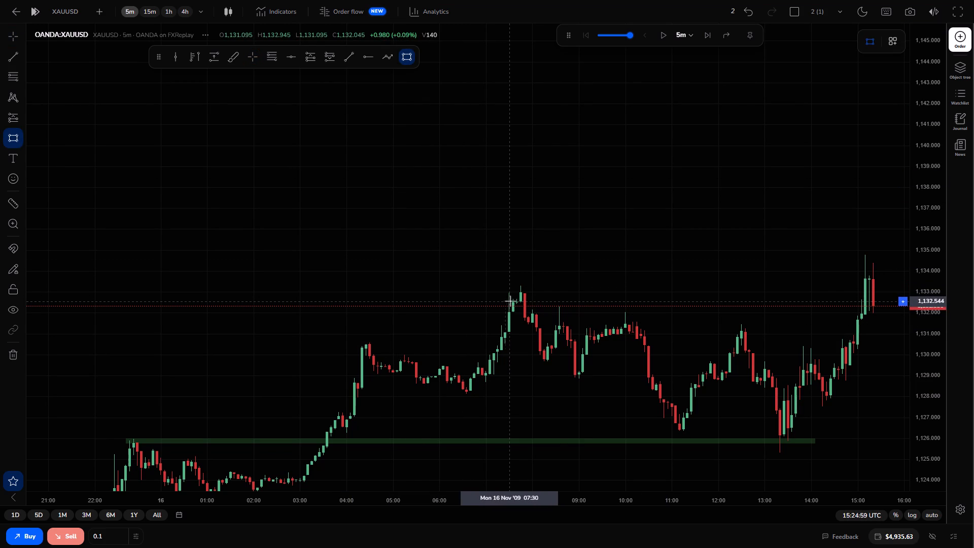
{"action": "left_click_drag", "start_coordinate": [521, 287], "coordinate": [573, 307]}
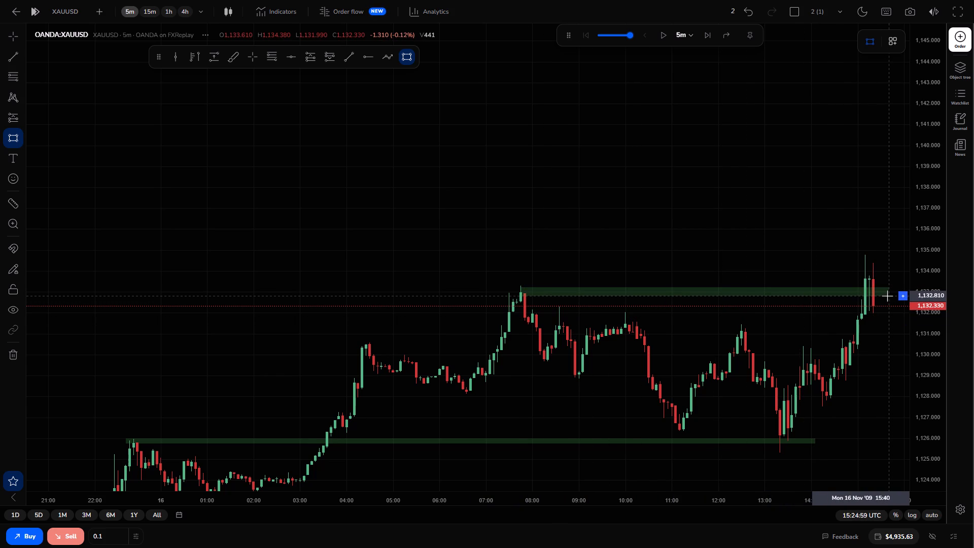
{"action": "left_click", "coordinate": [887, 296]}
{"action": "left_click", "coordinate": [778, 218]}
{"action": "left_click_drag", "start_coordinate": [767, 255], "coordinate": [723, 236]}
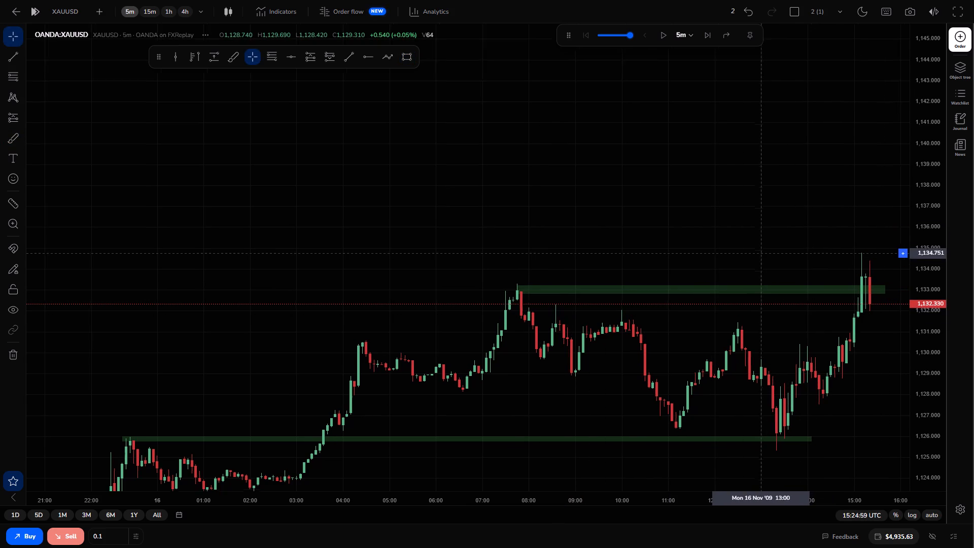
Extend the end of the rectangle zone at the 07:45 swing high to about 19:20.
{"action": "left_click_drag", "start_coordinate": [723, 236], "coordinate": [570, 201]}
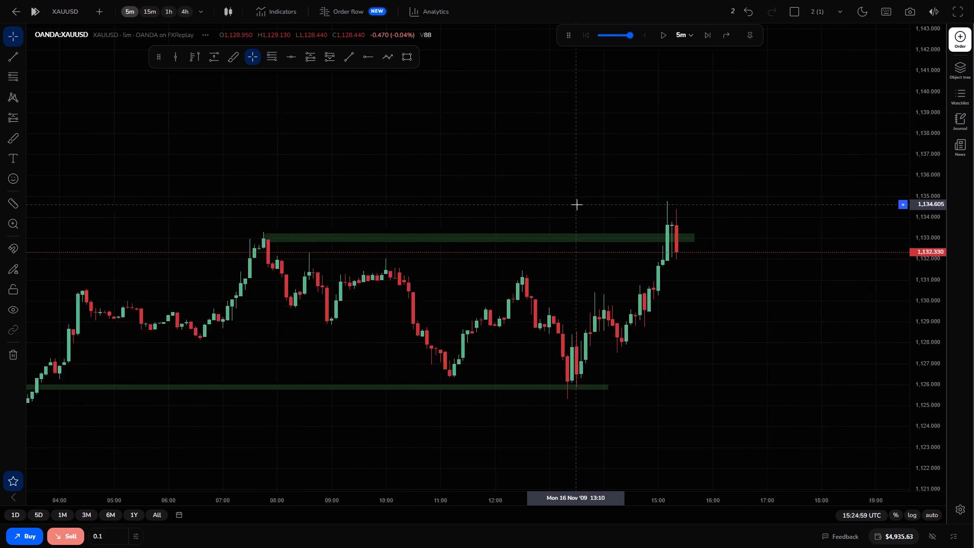
{"action": "left_click_drag", "start_coordinate": [937, 408], "coordinate": [887, 250]}
{"action": "left_click_drag", "start_coordinate": [695, 209], "coordinate": [898, 224]}
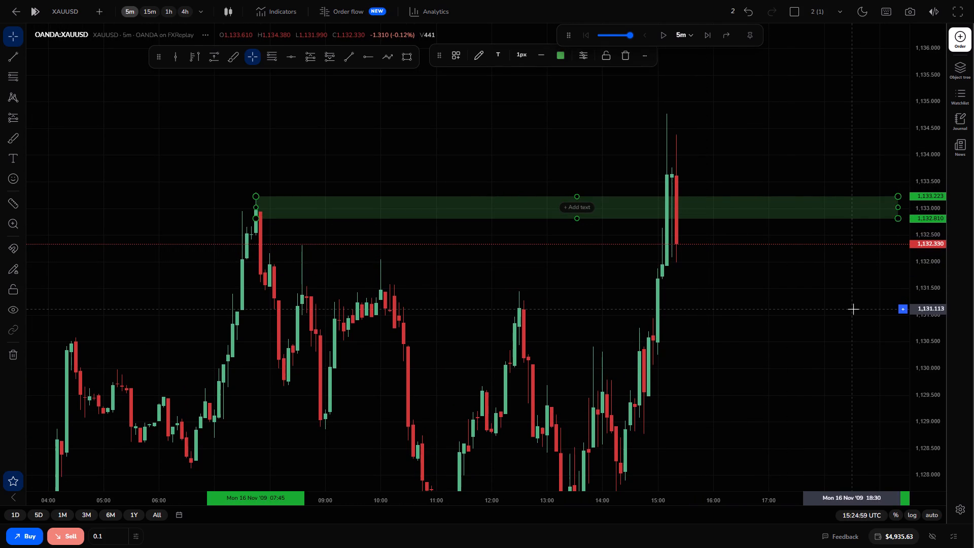
{"action": "double_click", "coordinate": [760, 275]}
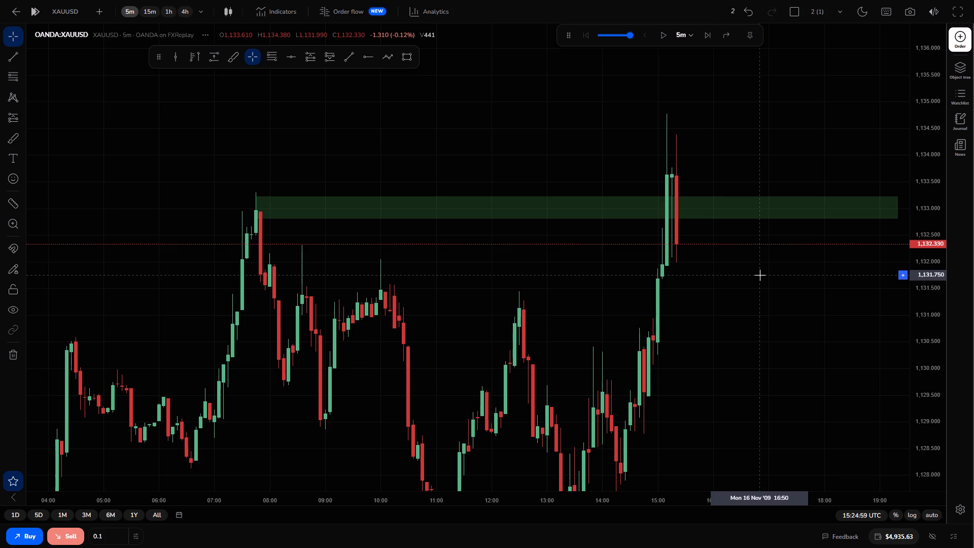
Extend the end of the lower rectangle zone near 1,126 to about 18:00.
{"action": "left_click_drag", "start_coordinate": [640, 313], "coordinate": [719, 245]}
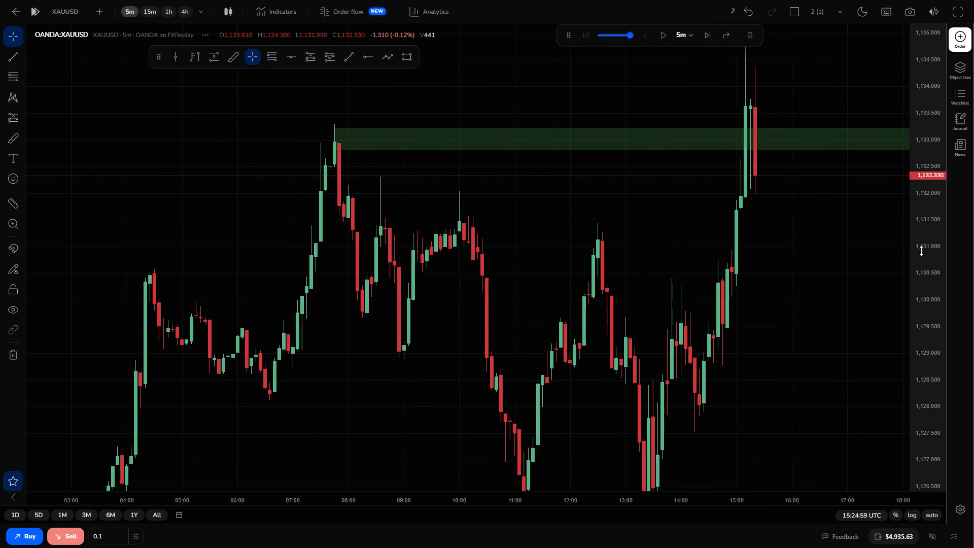
{"action": "left_click_drag", "start_coordinate": [921, 251], "coordinate": [922, 367]}
{"action": "left_click_drag", "start_coordinate": [796, 331], "coordinate": [752, 324]}
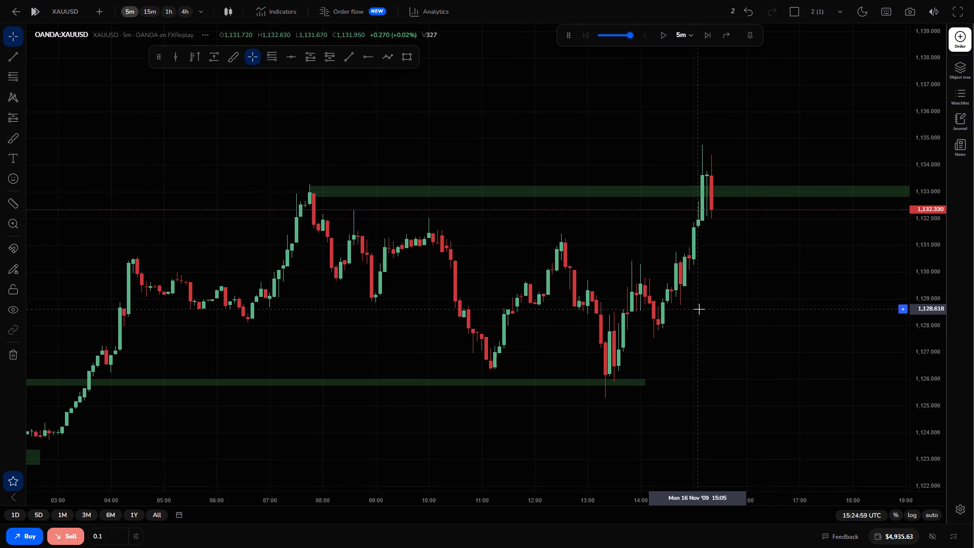
{"action": "left_click_drag", "start_coordinate": [944, 465], "coordinate": [924, 390]}
{"action": "left_click_drag", "start_coordinate": [783, 446], "coordinate": [781, 315]}
{"action": "left_click_drag", "start_coordinate": [642, 321], "coordinate": [849, 339]}
Advance the replay four 5-minute candles to 15:44:59.
{"action": "left_click_drag", "start_coordinate": [739, 239], "coordinate": [745, 248]}
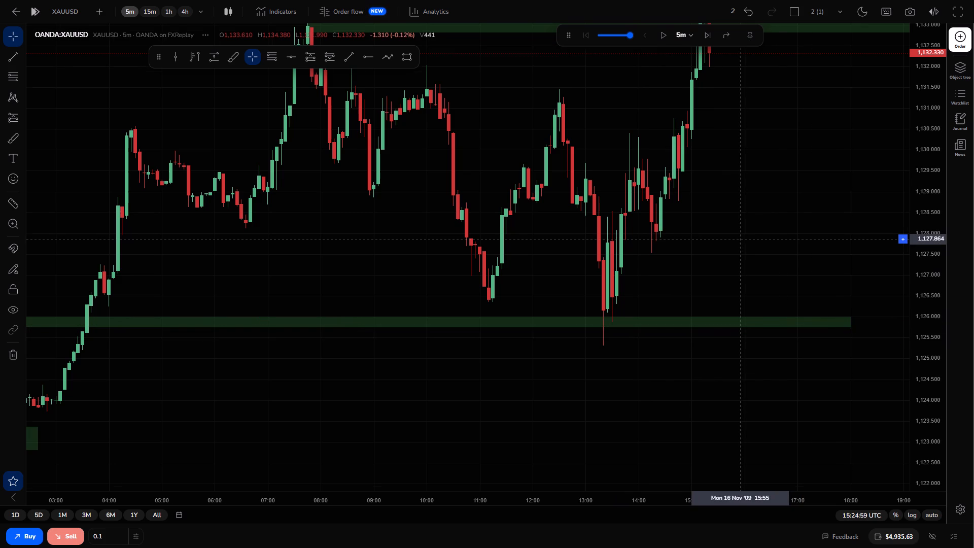
{"action": "left_click_drag", "start_coordinate": [745, 248], "coordinate": [786, 339]}
{"action": "left_click_drag", "start_coordinate": [924, 263], "coordinate": [915, 356]}
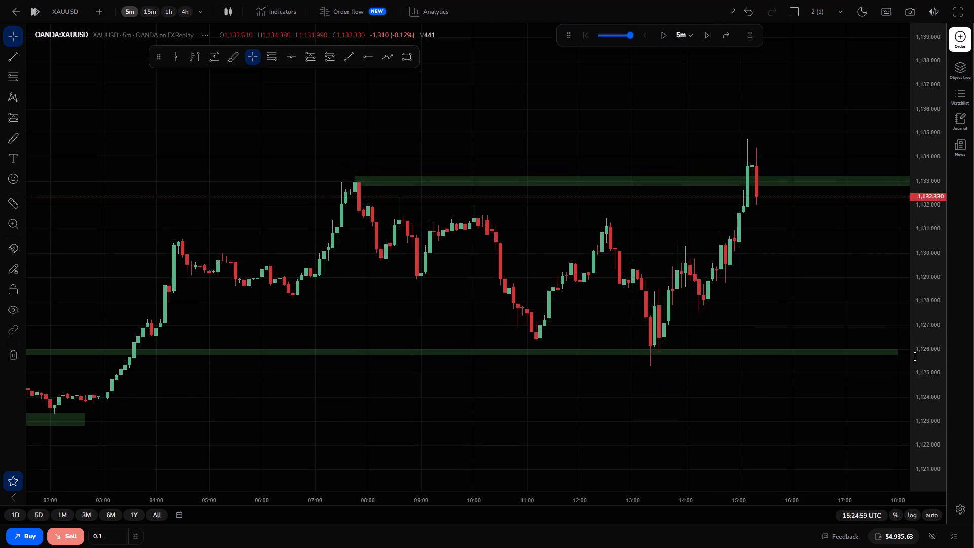
{"action": "left_click_drag", "start_coordinate": [915, 356], "coordinate": [914, 387]}
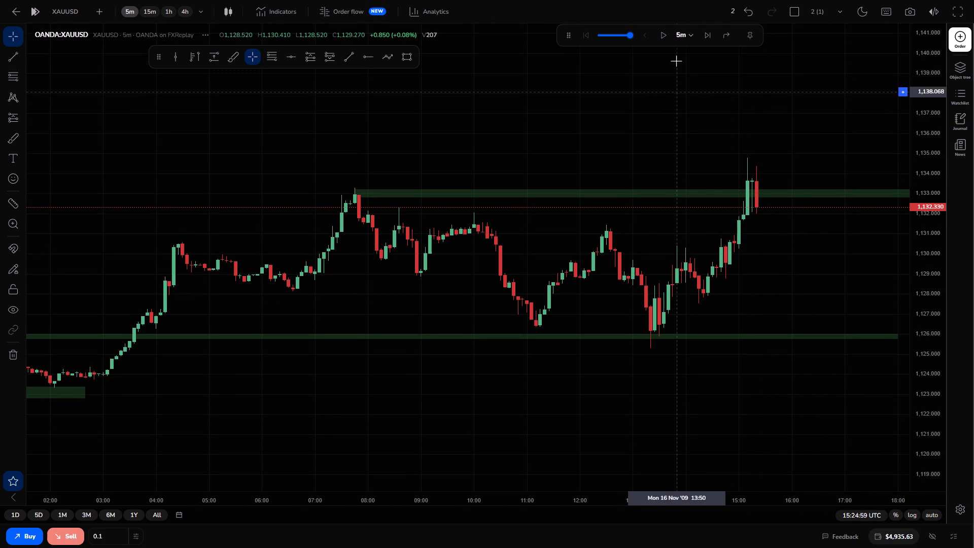
{"action": "double_click", "coordinate": [712, 33]}
{"action": "left_click", "coordinate": [712, 33]}
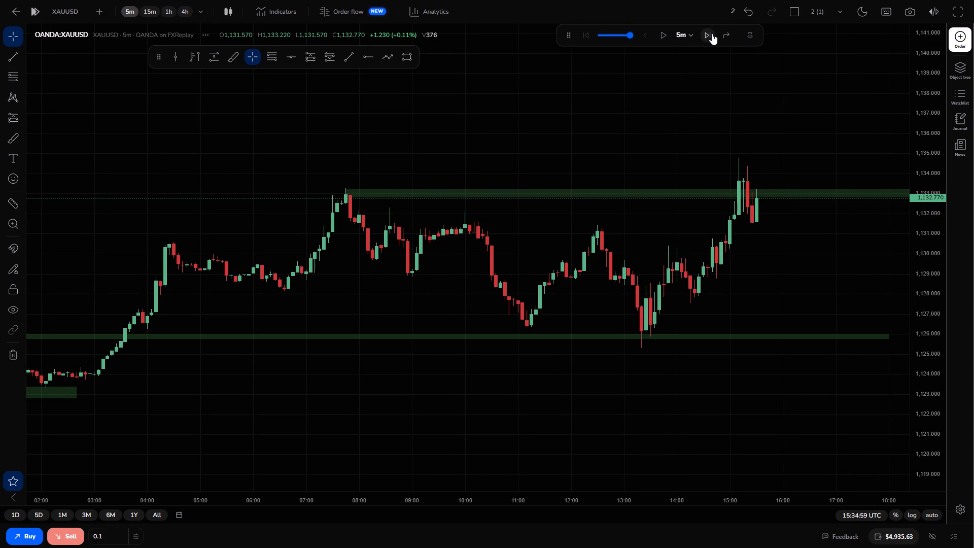
{"action": "left_click", "coordinate": [712, 33]}
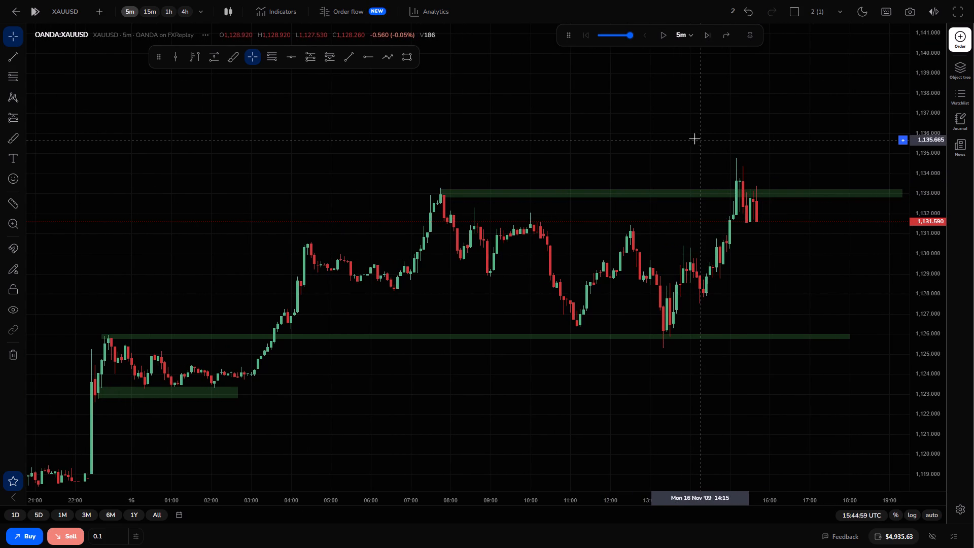
Open a 0.1-lot market sell on XAUUSD with take profit at about 1,126.10 and stop loss at about 1,133.77.
{"action": "left_click", "coordinate": [71, 536]}
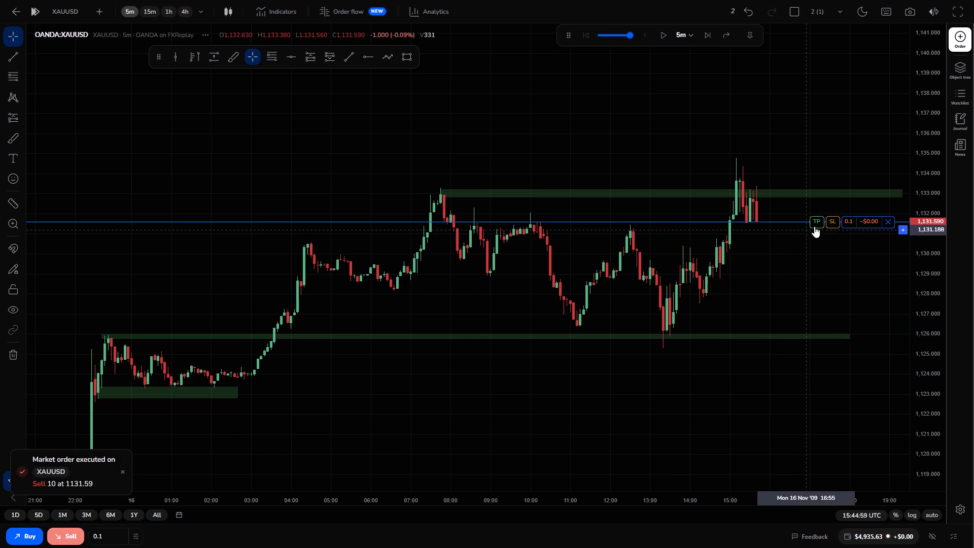
{"action": "left_click_drag", "start_coordinate": [819, 221], "coordinate": [823, 329]}
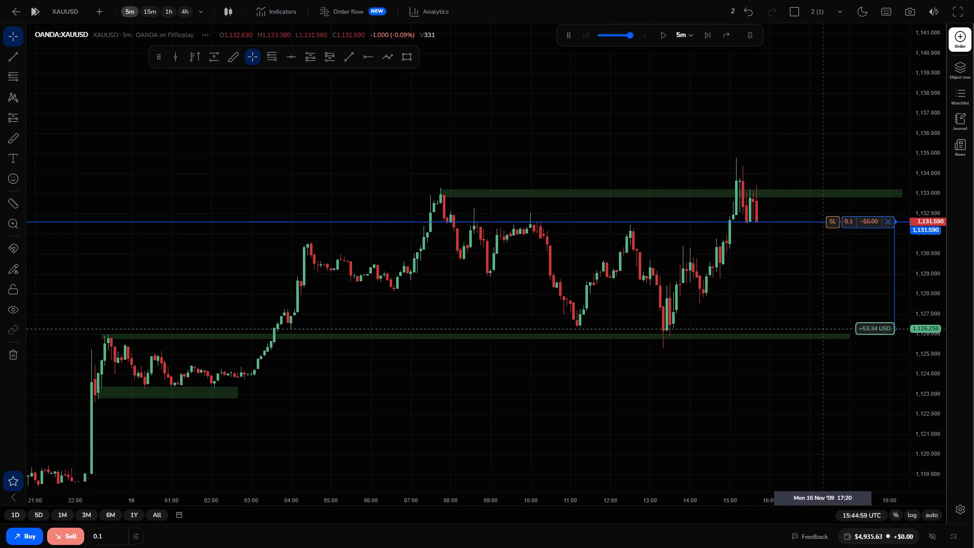
{"action": "left_click_drag", "start_coordinate": [823, 329], "coordinate": [823, 332]}
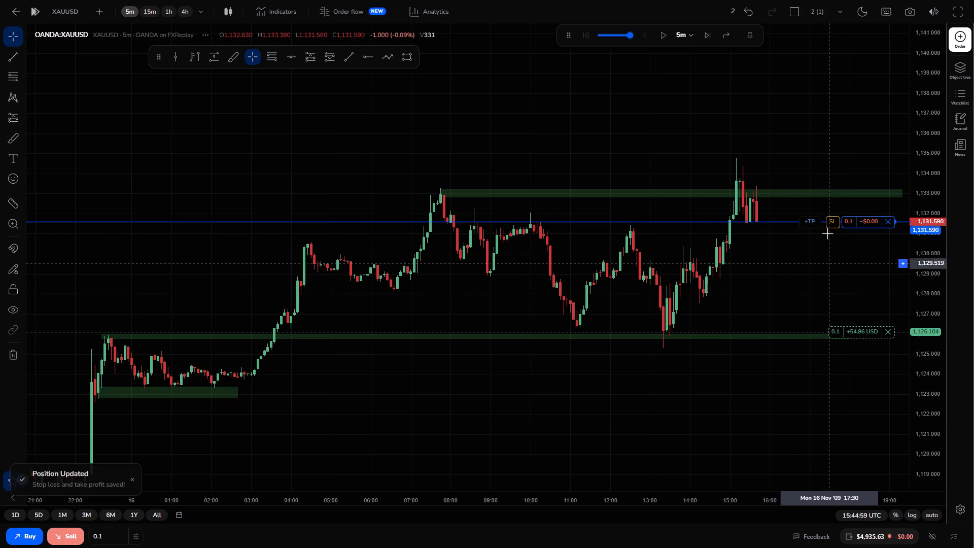
{"action": "left_click_drag", "start_coordinate": [829, 221], "coordinate": [820, 153]}
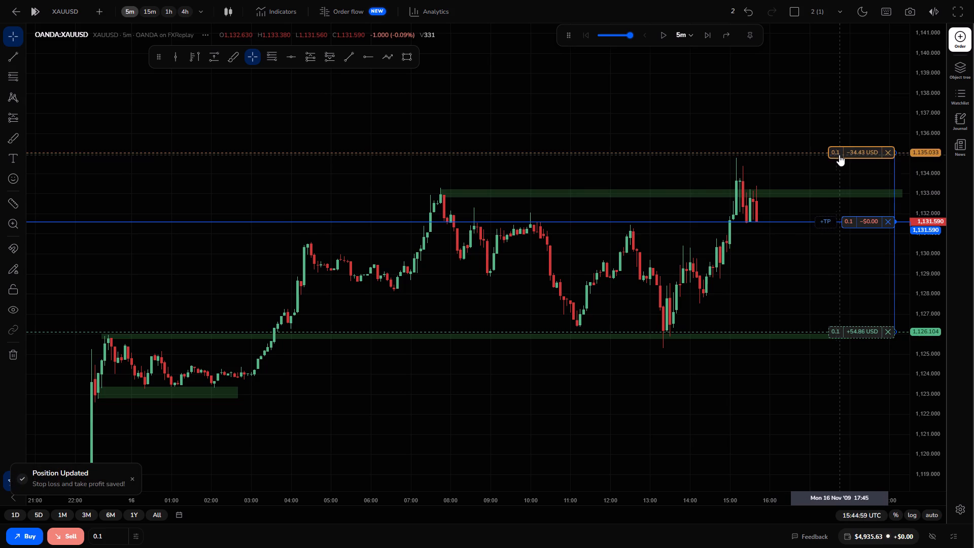
{"action": "left_click_drag", "start_coordinate": [839, 155], "coordinate": [837, 179]}
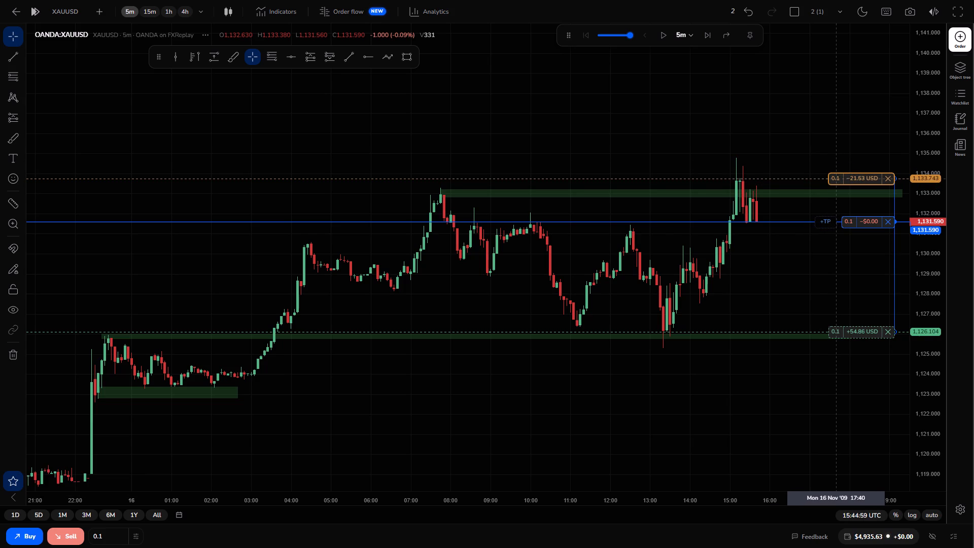
{"action": "left_click_drag", "start_coordinate": [837, 179], "coordinate": [837, 178]}
Advance the replay candle by candle to 16:39:59 to play out the short trade.
{"action": "left_click", "coordinate": [709, 31]}
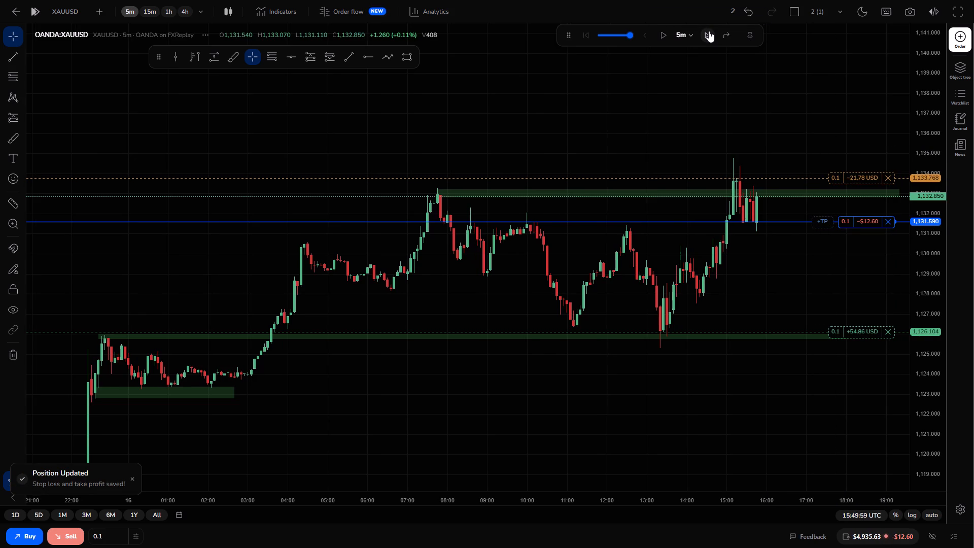
{"action": "left_click", "coordinate": [709, 31]}
{"action": "left_click", "coordinate": [709, 31]}
{"action": "left_click", "coordinate": [709, 31]}
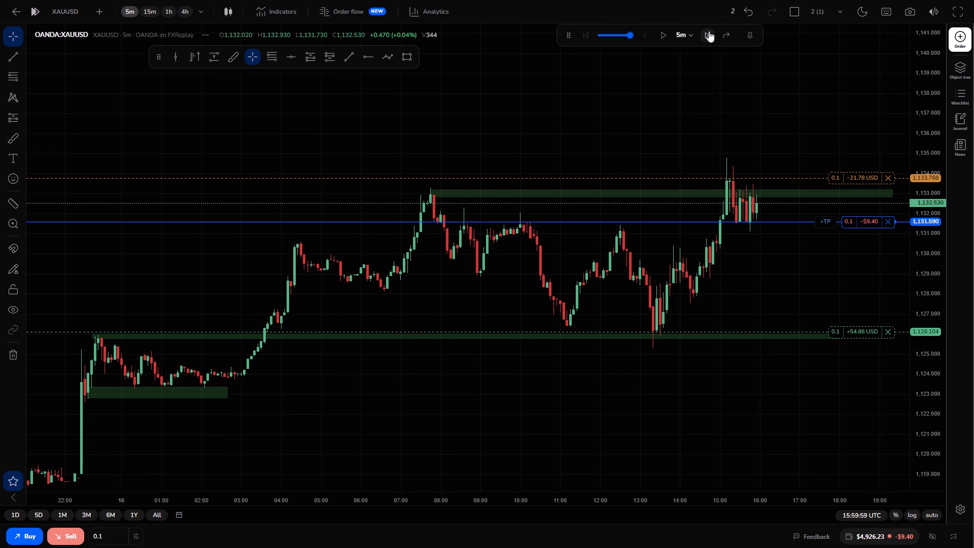
{"action": "left_click", "coordinate": [709, 31]}
{"action": "left_click", "coordinate": [709, 31]}
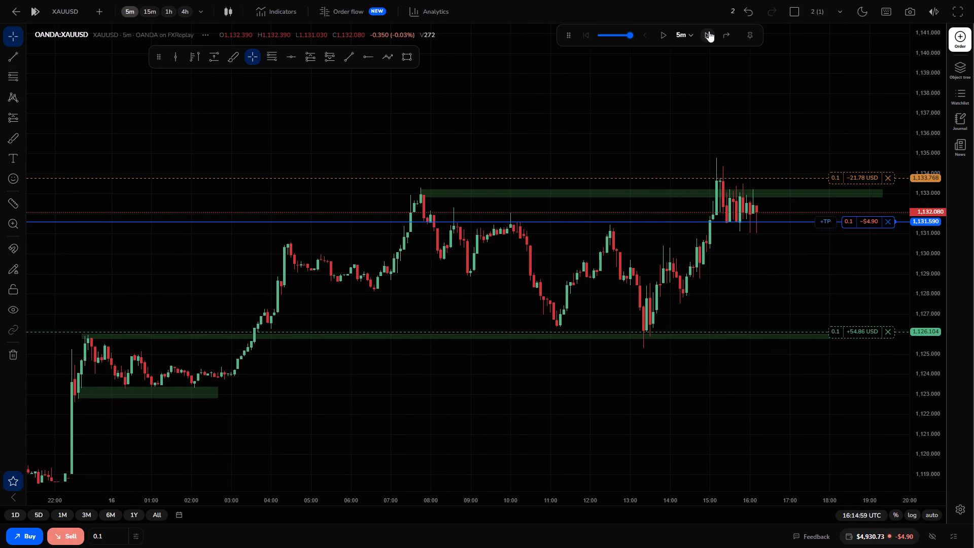
{"action": "left_click", "coordinate": [709, 31]}
{"action": "double_click", "coordinate": [709, 31]}
{"action": "left_click", "coordinate": [709, 31]}
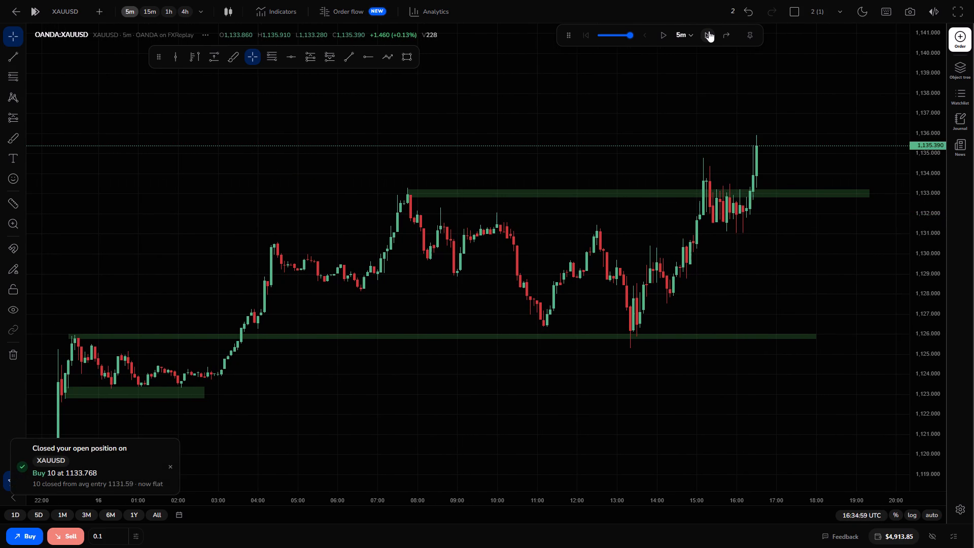
{"action": "left_click", "coordinate": [709, 31]}
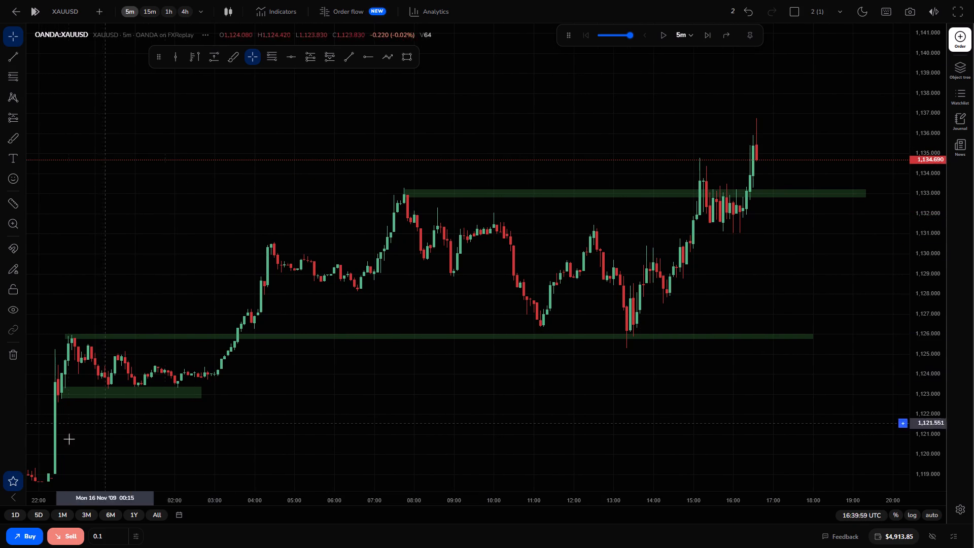
Open another 0.1-lot market sell with take profit at about 1,130.96 and stop loss at about 1,136.07.
{"action": "left_click", "coordinate": [60, 537]}
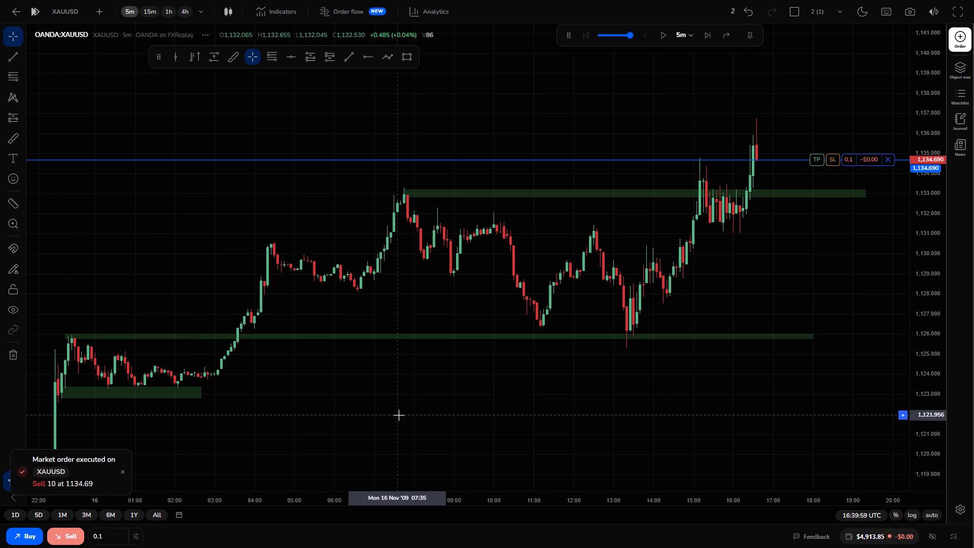
{"action": "left_click_drag", "start_coordinate": [818, 162], "coordinate": [812, 203]}
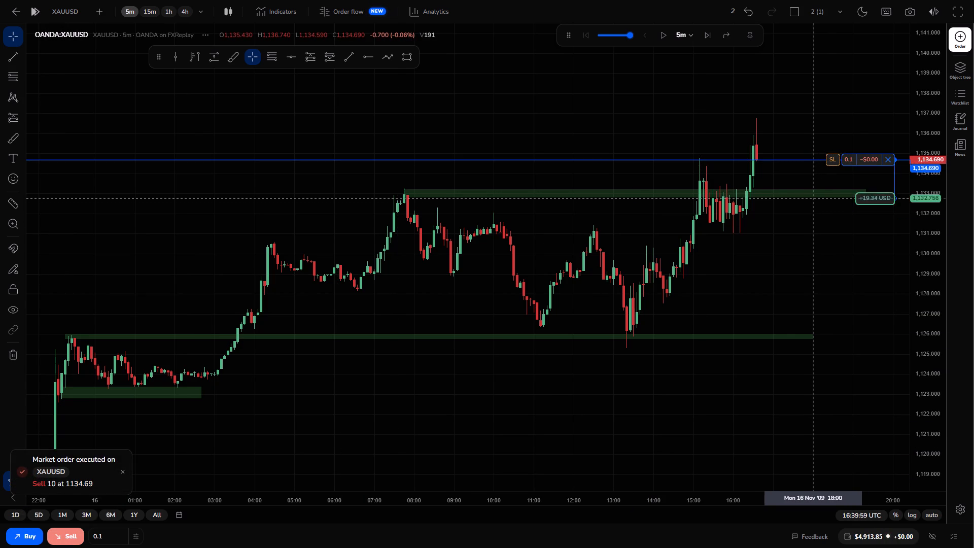
{"action": "left_click_drag", "start_coordinate": [812, 203], "coordinate": [805, 232]}
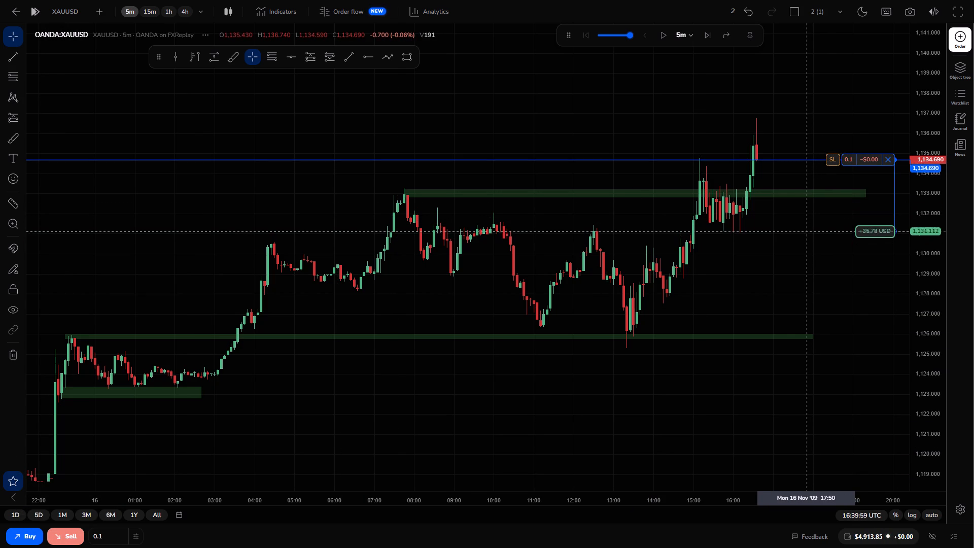
{"action": "left_click_drag", "start_coordinate": [805, 232], "coordinate": [805, 234]}
{"action": "left_click_drag", "start_coordinate": [836, 160], "coordinate": [832, 142]}
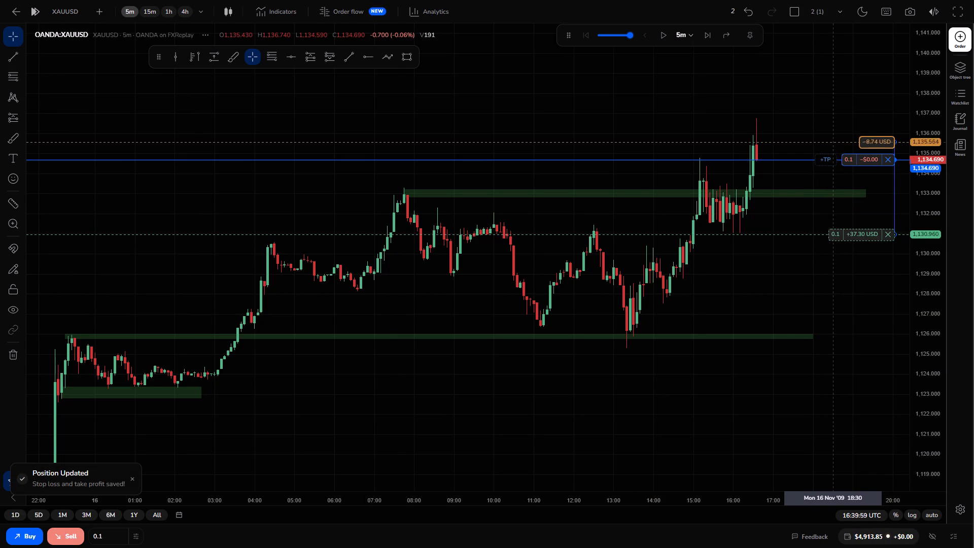
{"action": "left_click_drag", "start_coordinate": [832, 142], "coordinate": [830, 133]}
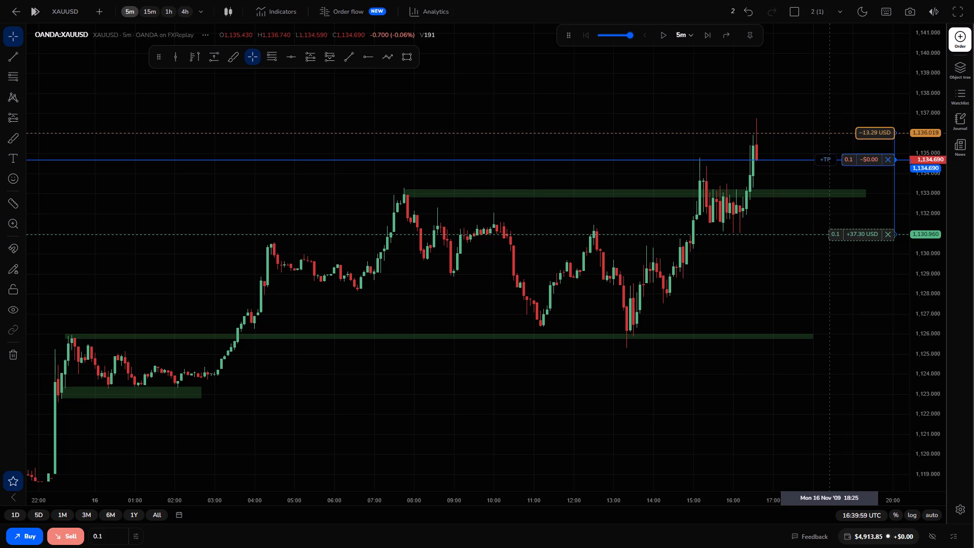
{"action": "left_click_drag", "start_coordinate": [830, 133], "coordinate": [825, 122]}
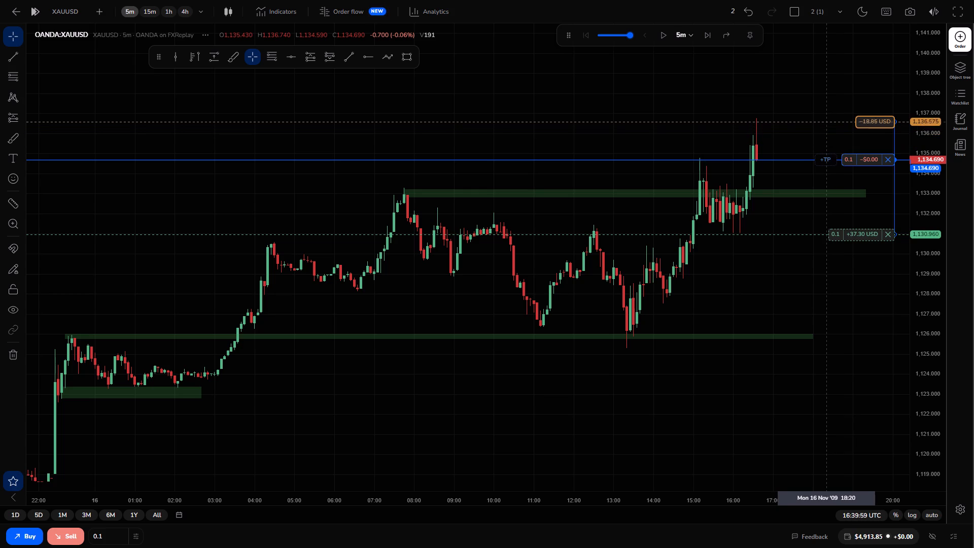
{"action": "left_click_drag", "start_coordinate": [825, 122], "coordinate": [822, 112]}
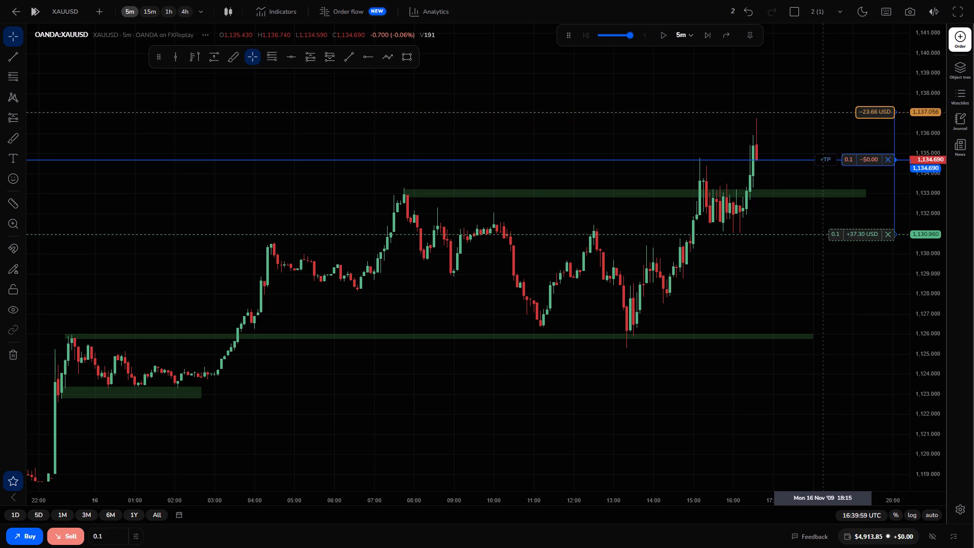
{"action": "left_click_drag", "start_coordinate": [822, 112], "coordinate": [819, 132]}
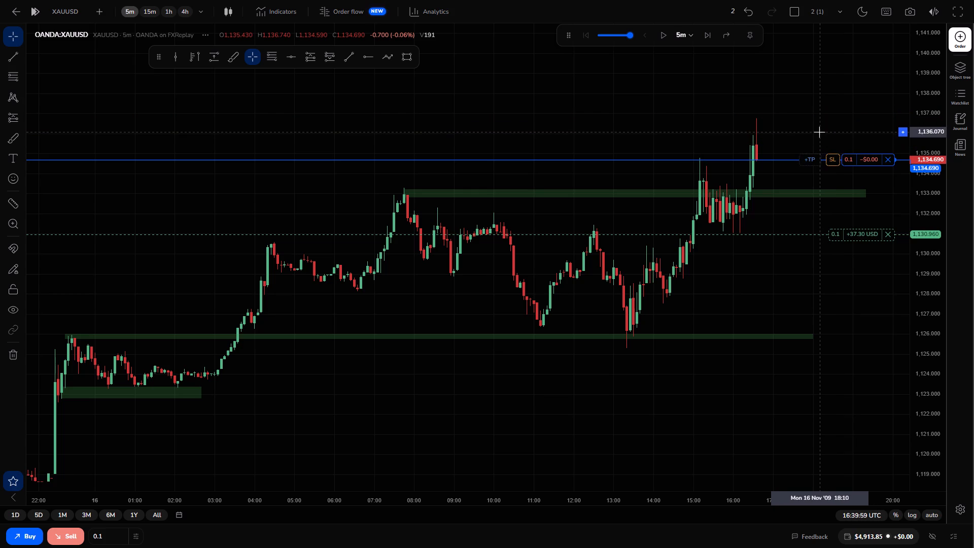
Advance the replay candle by candle to 17:24:59 to play out the second short trade.
{"action": "left_click", "coordinate": [710, 36]}
{"action": "left_click", "coordinate": [710, 36]}
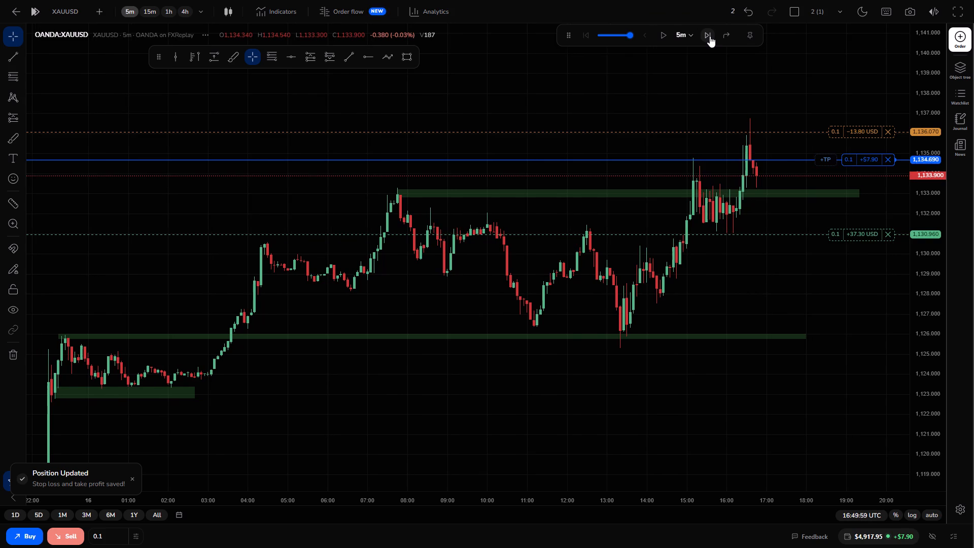
{"action": "double_click", "coordinate": [710, 36]}
{"action": "triple_click", "coordinate": [710, 36]}
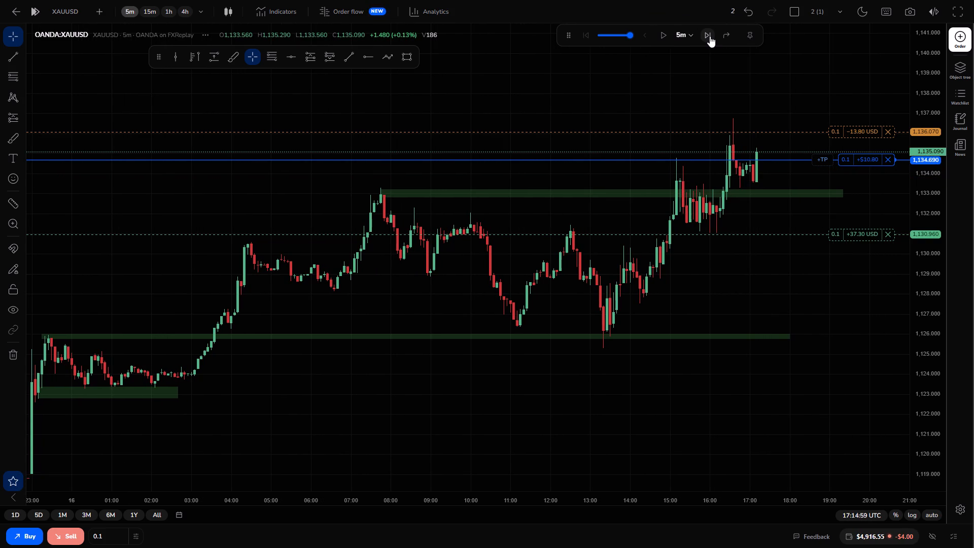
{"action": "double_click", "coordinate": [710, 36]}
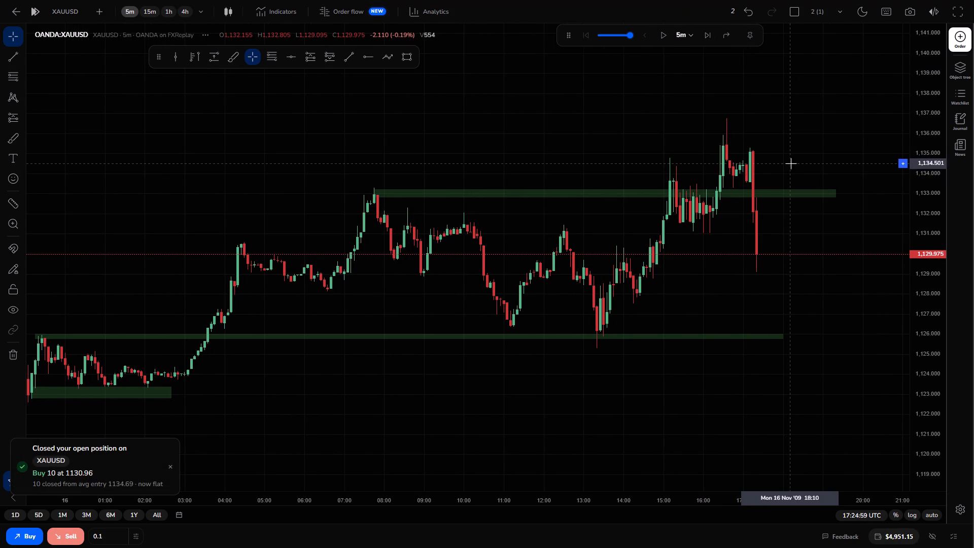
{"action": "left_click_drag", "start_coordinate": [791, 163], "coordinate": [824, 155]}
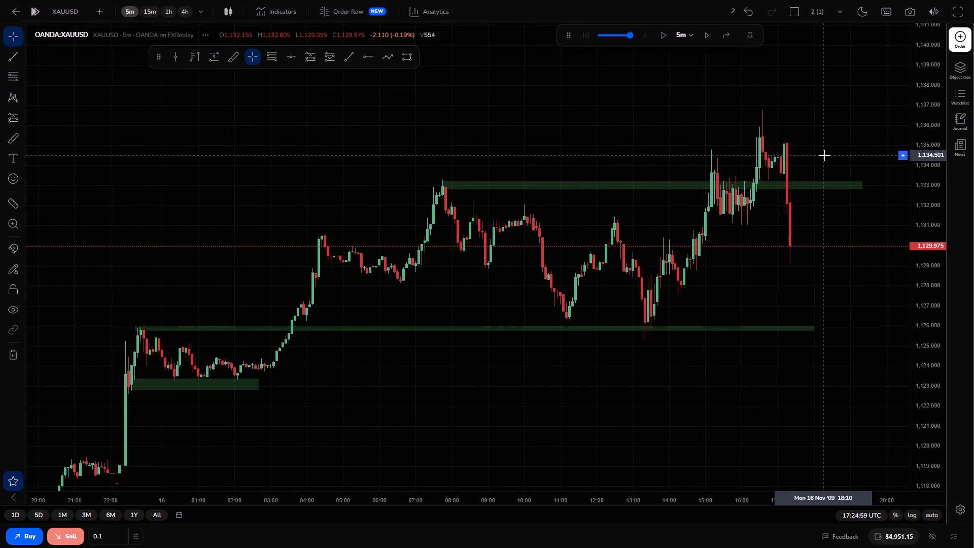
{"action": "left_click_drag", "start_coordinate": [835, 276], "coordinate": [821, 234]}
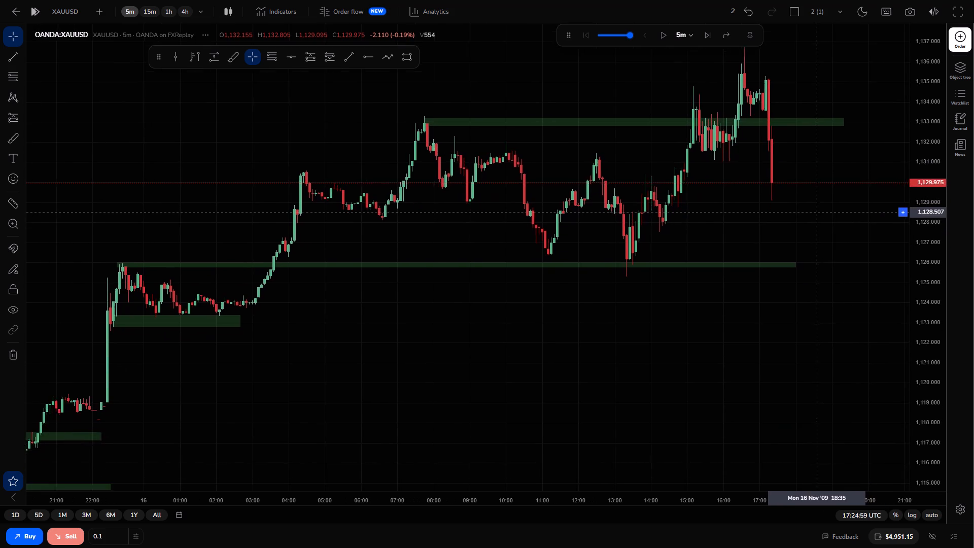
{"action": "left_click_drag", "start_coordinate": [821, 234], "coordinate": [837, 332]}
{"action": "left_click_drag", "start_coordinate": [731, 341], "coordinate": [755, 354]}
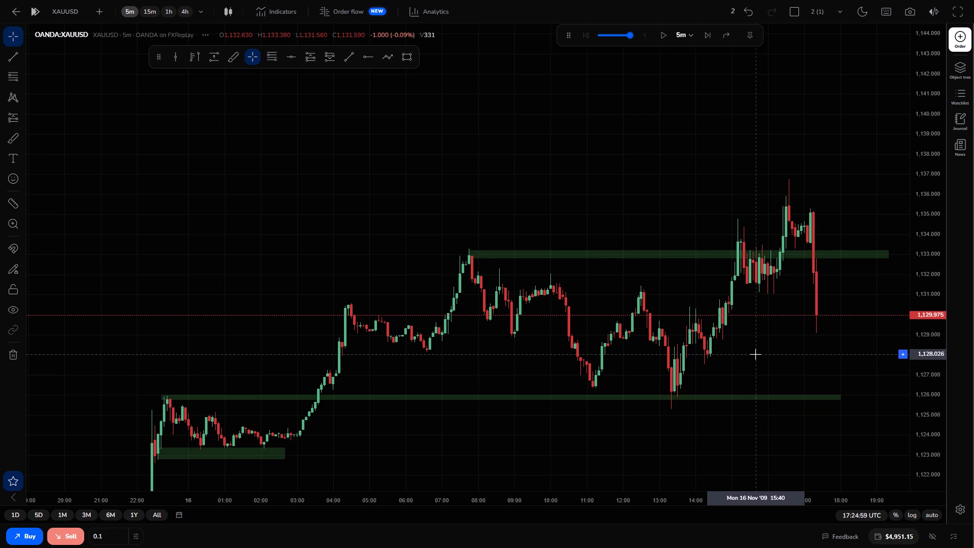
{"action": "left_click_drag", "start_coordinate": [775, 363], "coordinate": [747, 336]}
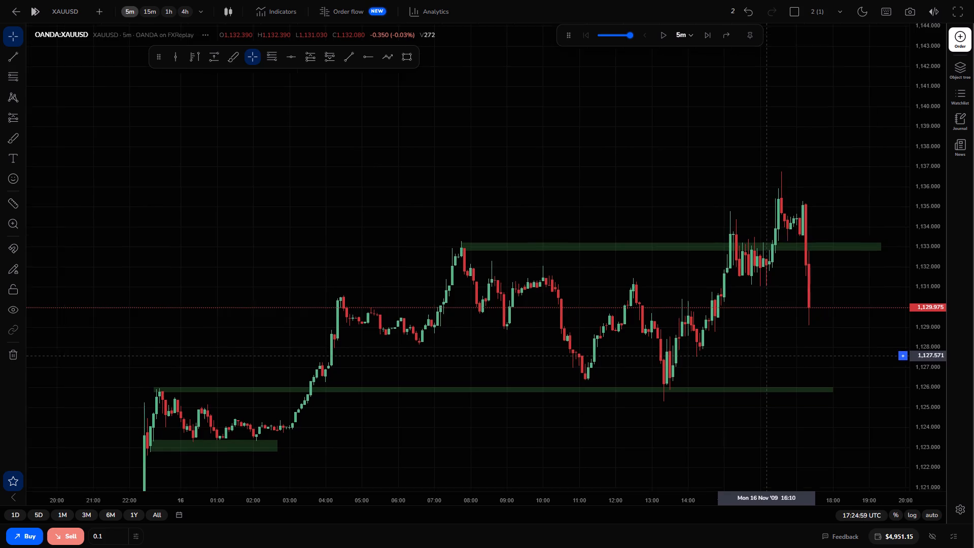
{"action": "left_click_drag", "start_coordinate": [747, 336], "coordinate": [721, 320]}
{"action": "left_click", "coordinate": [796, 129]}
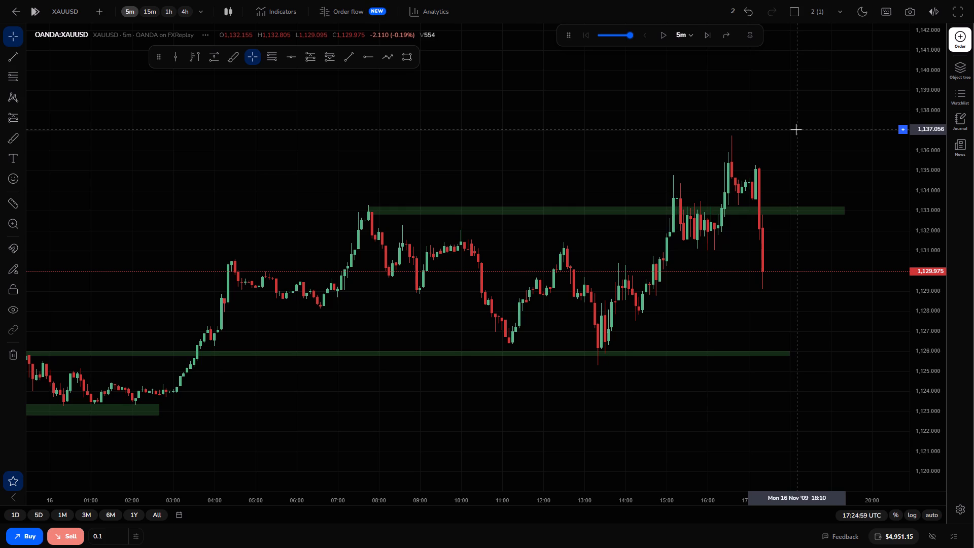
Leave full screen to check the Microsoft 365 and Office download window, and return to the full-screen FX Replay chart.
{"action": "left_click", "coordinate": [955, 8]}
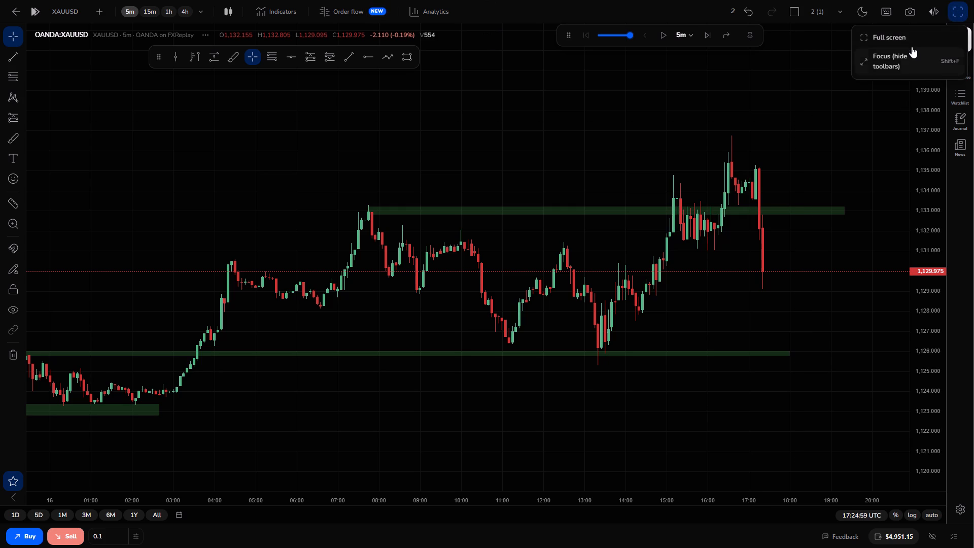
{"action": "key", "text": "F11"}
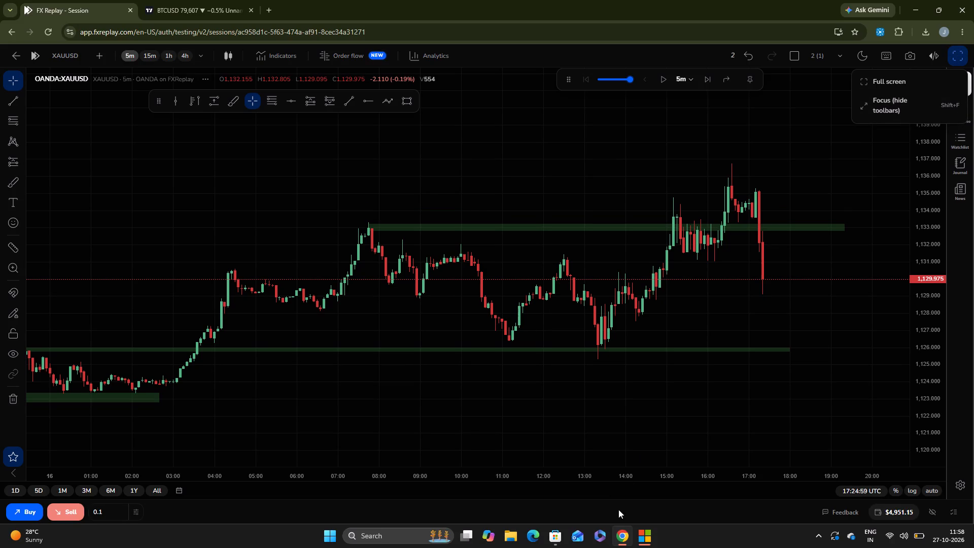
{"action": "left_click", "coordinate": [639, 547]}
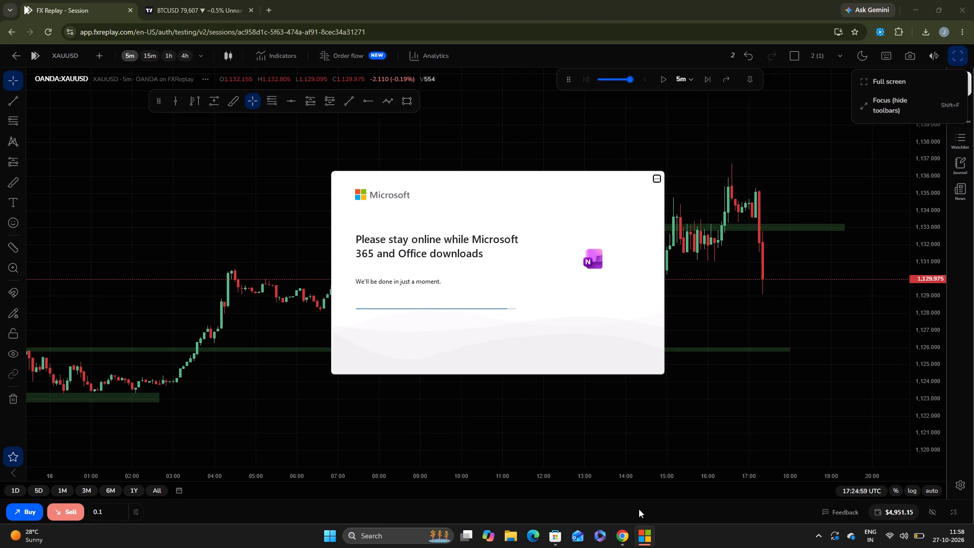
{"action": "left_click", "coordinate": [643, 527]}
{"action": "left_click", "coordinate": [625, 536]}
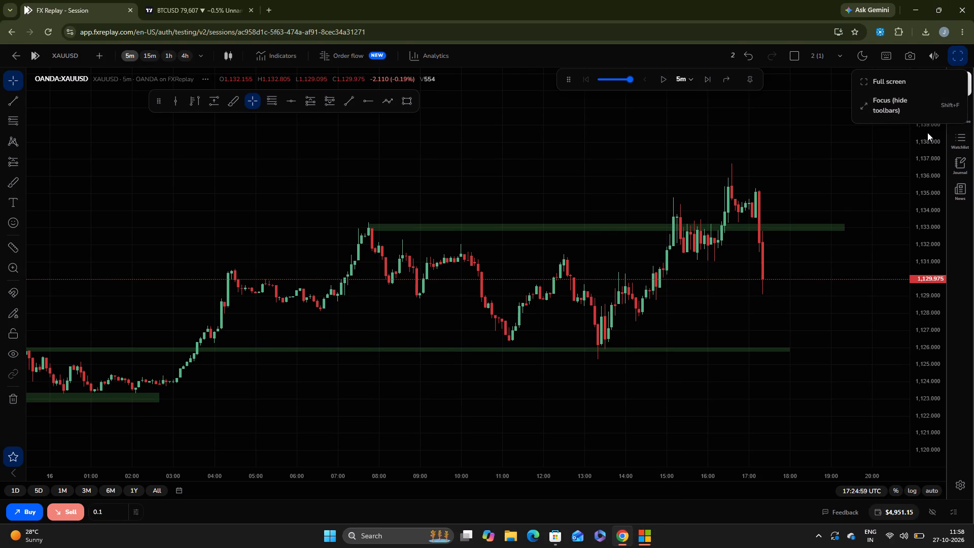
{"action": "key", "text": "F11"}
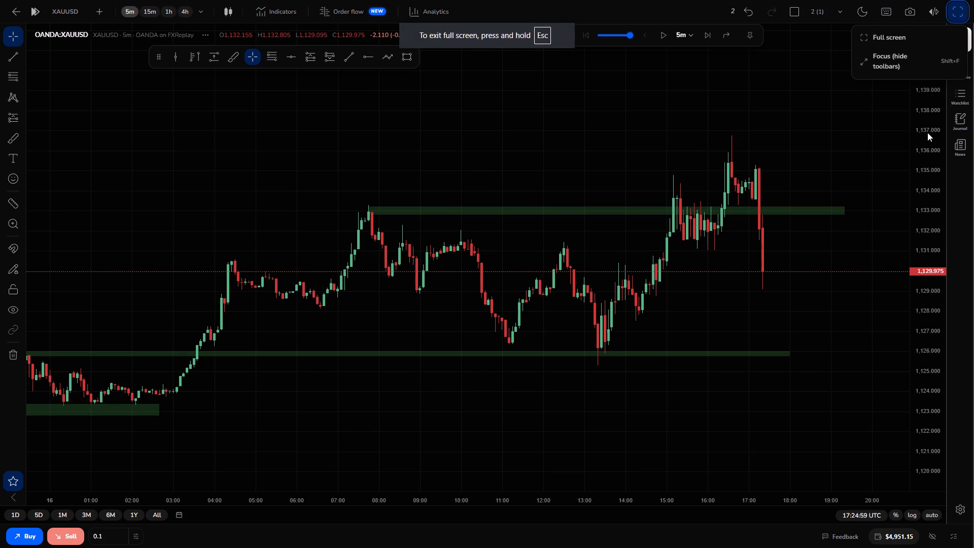
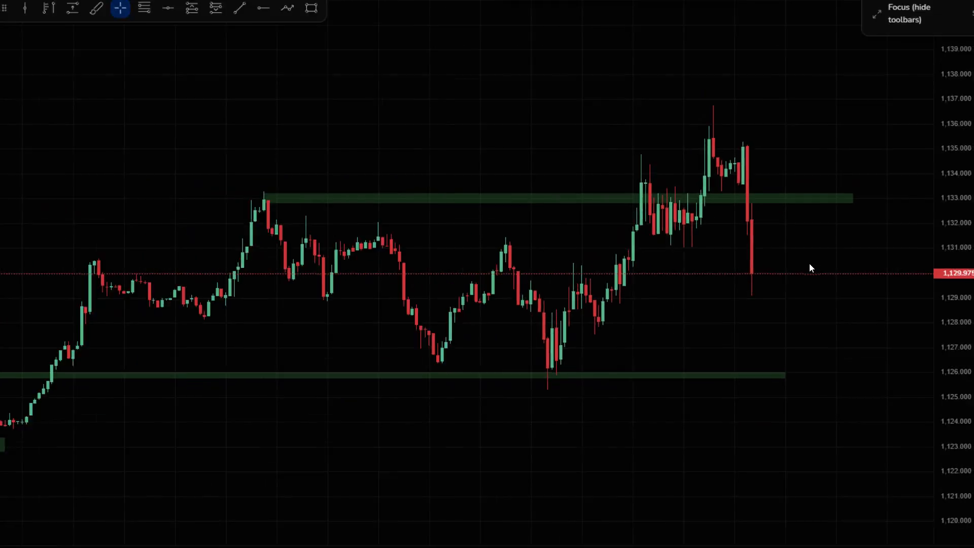
Draw a rectangle zone over the mid-range lows from 05:25 to about 18:15, between about 1,128.74 and 1,128.18.
{"action": "left_click_drag", "start_coordinate": [737, 305], "coordinate": [720, 269]}
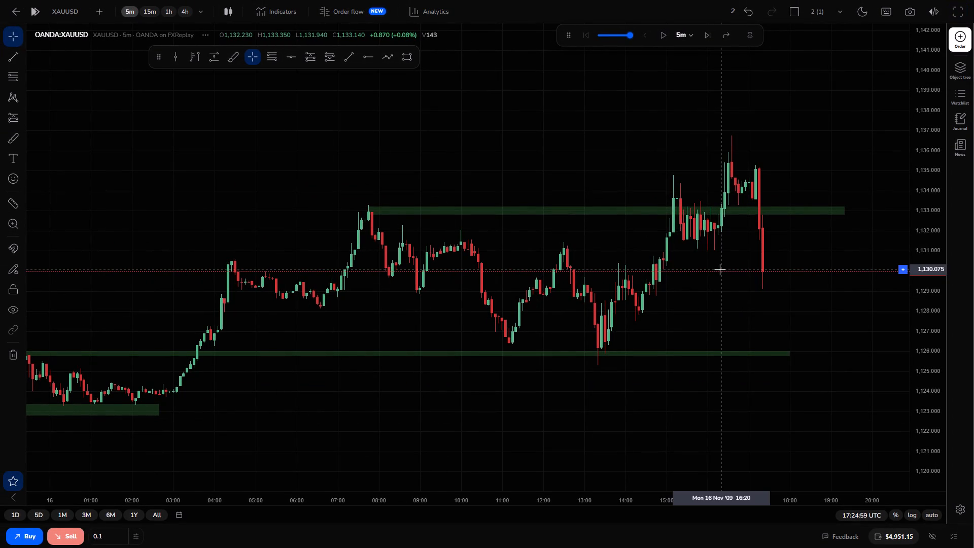
{"action": "left_click_drag", "start_coordinate": [720, 269], "coordinate": [686, 269]}
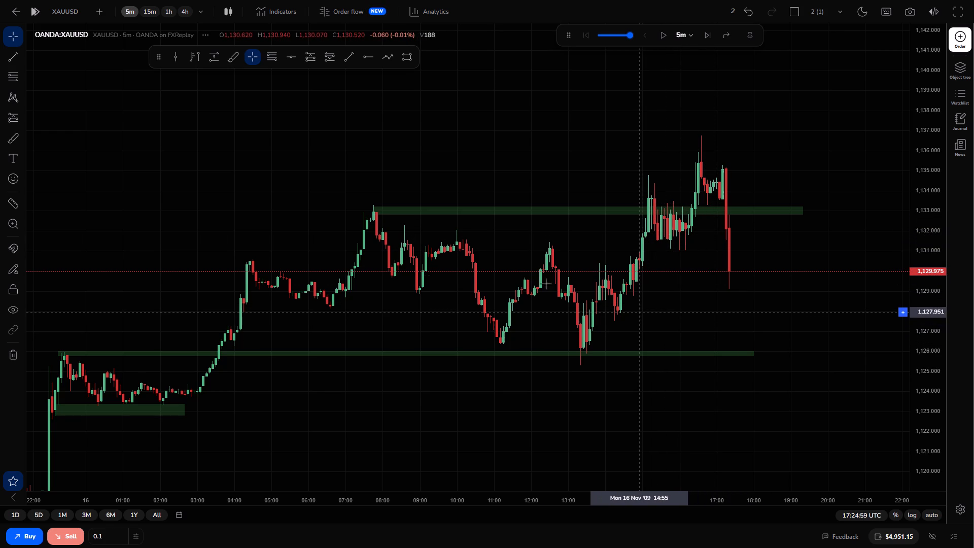
{"action": "left_click", "coordinate": [407, 54]}
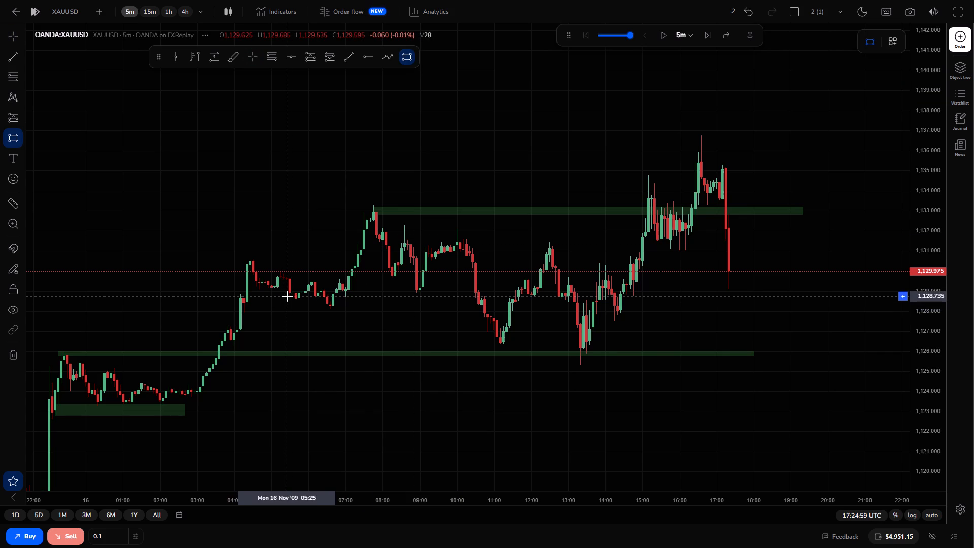
{"action": "left_click_drag", "start_coordinate": [287, 296], "coordinate": [398, 323]}
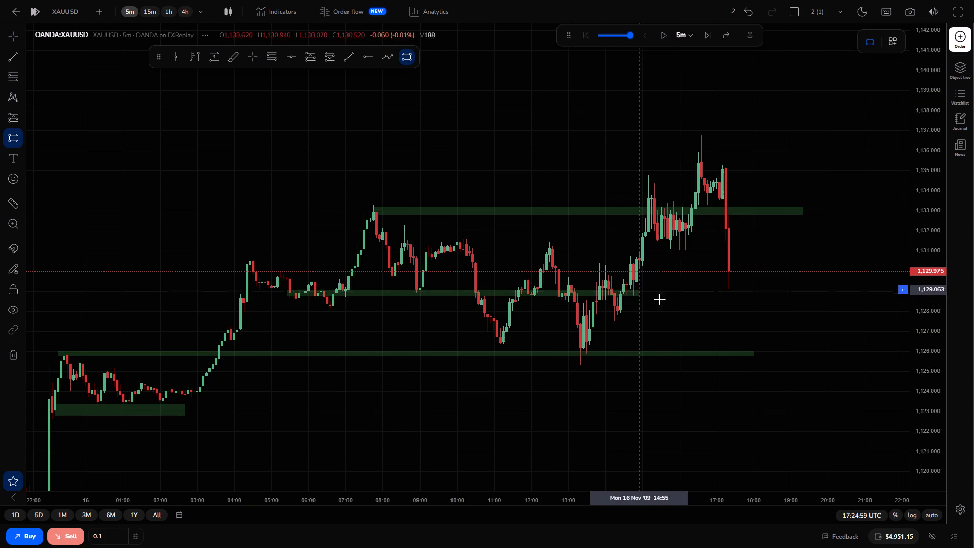
{"action": "left_click", "coordinate": [764, 307]}
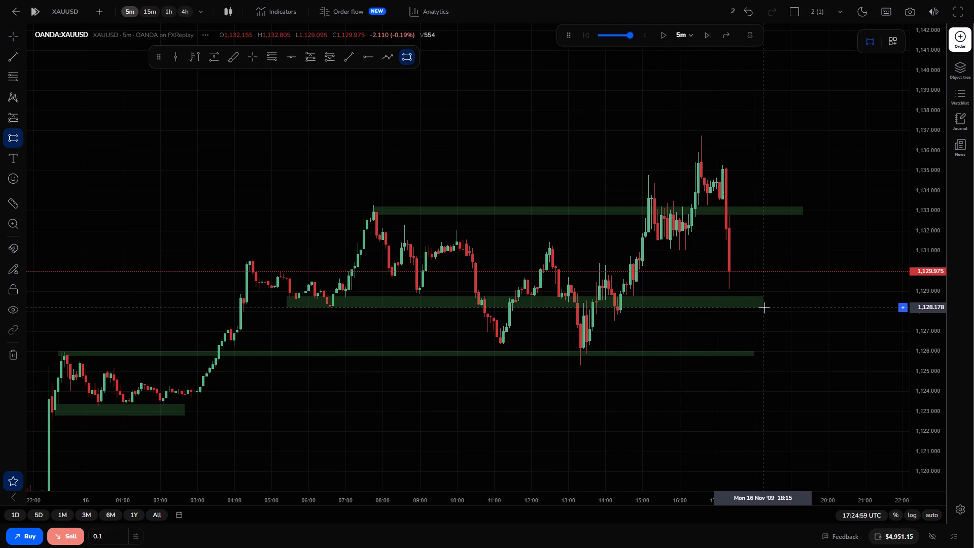
{"action": "left_click", "coordinate": [792, 285]}
Advance the replay candle by candle to 18:19:59 to follow price after the new zone.
{"action": "double_click", "coordinate": [707, 41]}
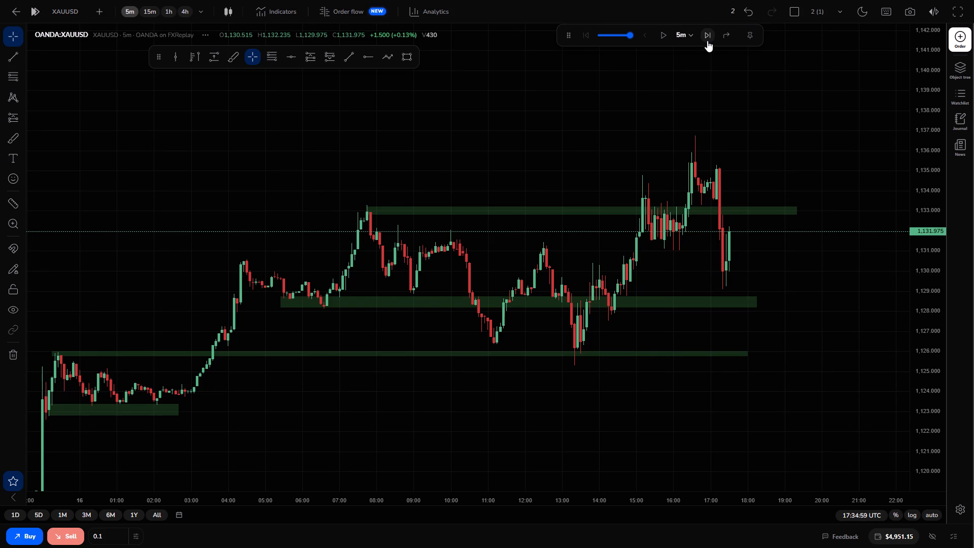
{"action": "triple_click", "coordinate": [707, 41]}
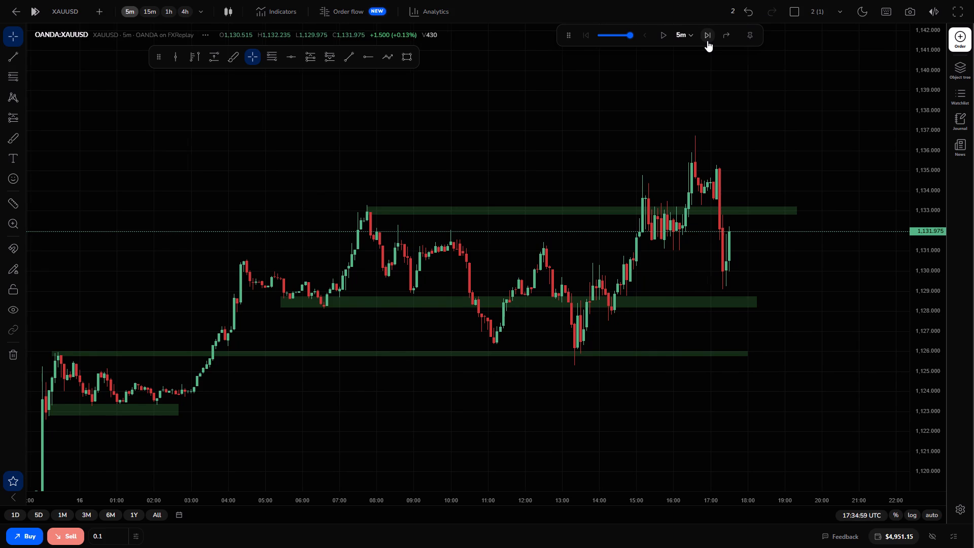
{"action": "double_click", "coordinate": [707, 41]}
{"action": "double_click", "coordinate": [707, 41]}
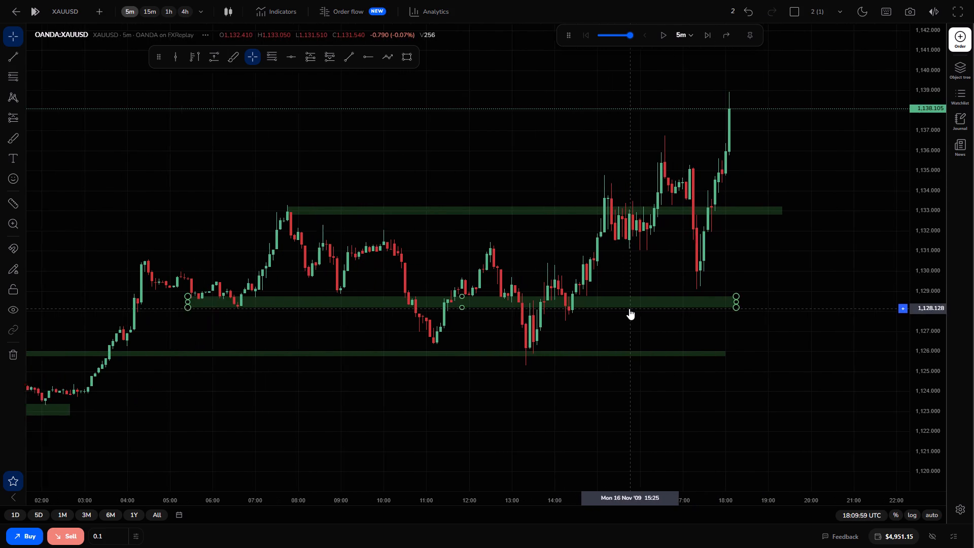
{"action": "left_click_drag", "start_coordinate": [927, 269], "coordinate": [923, 326]}
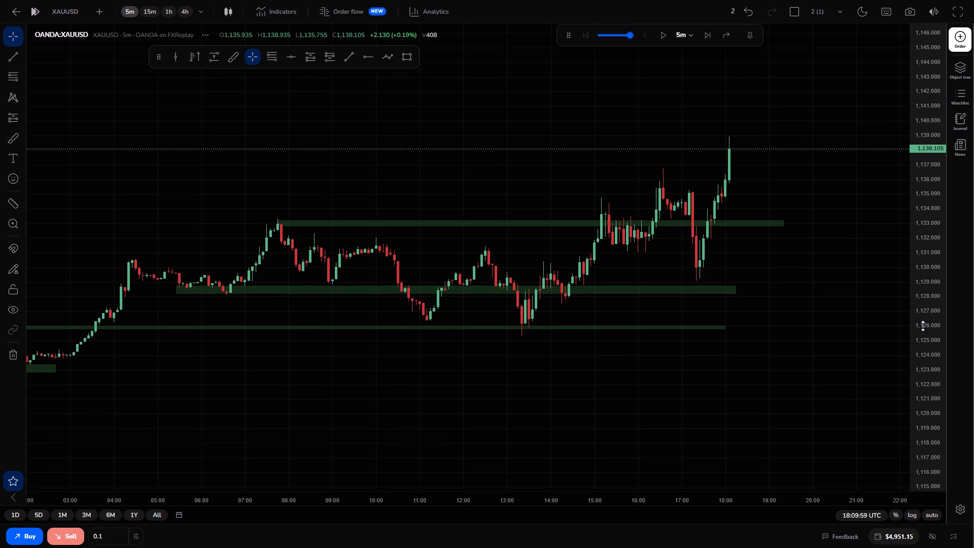
{"action": "left_click_drag", "start_coordinate": [923, 326], "coordinate": [922, 330]}
{"action": "left_click_drag", "start_coordinate": [785, 280], "coordinate": [815, 332]}
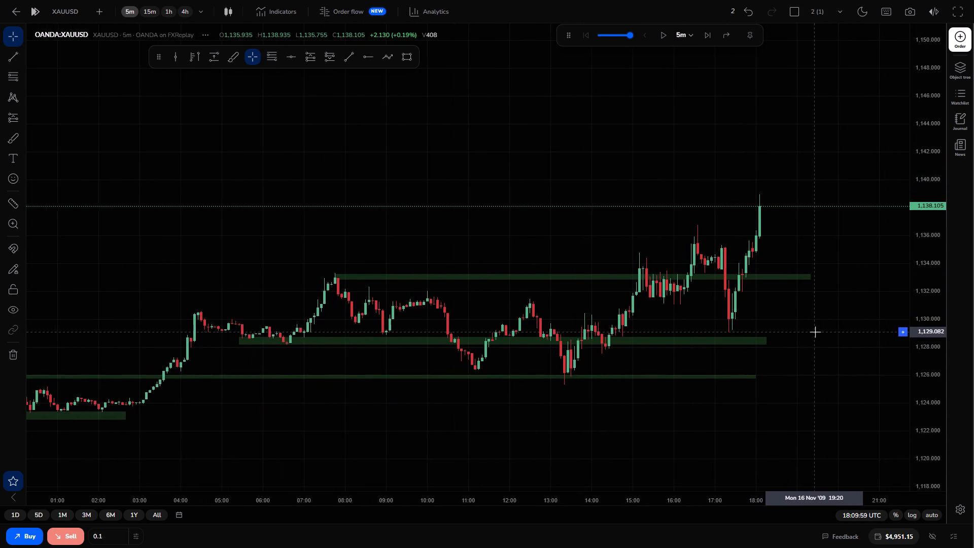
{"action": "left_click_drag", "start_coordinate": [922, 326], "coordinate": [913, 276]}
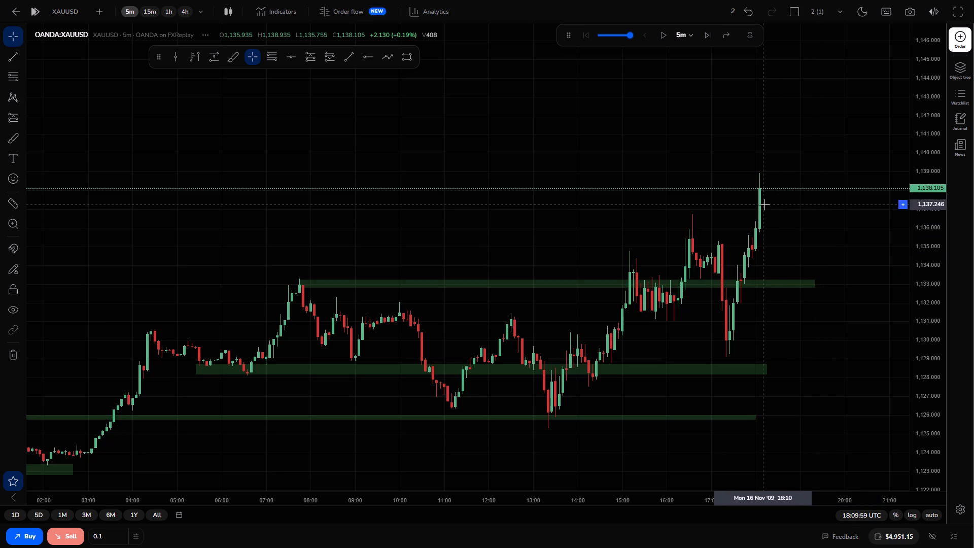
{"action": "double_click", "coordinate": [709, 35]}
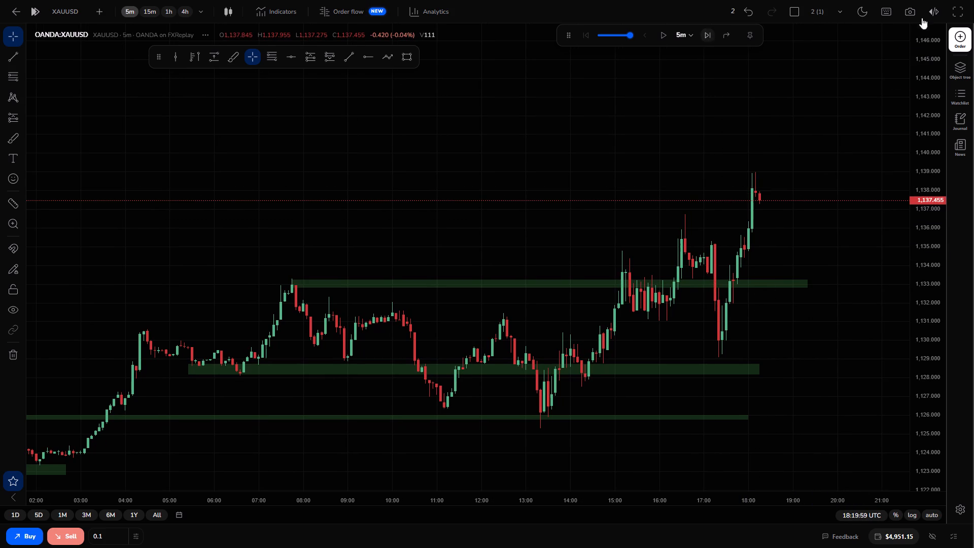
Leave the full-screen chart, minimise the browser and close the Microsoft 365 and Office installer window.
{"action": "key", "text": "F11"}
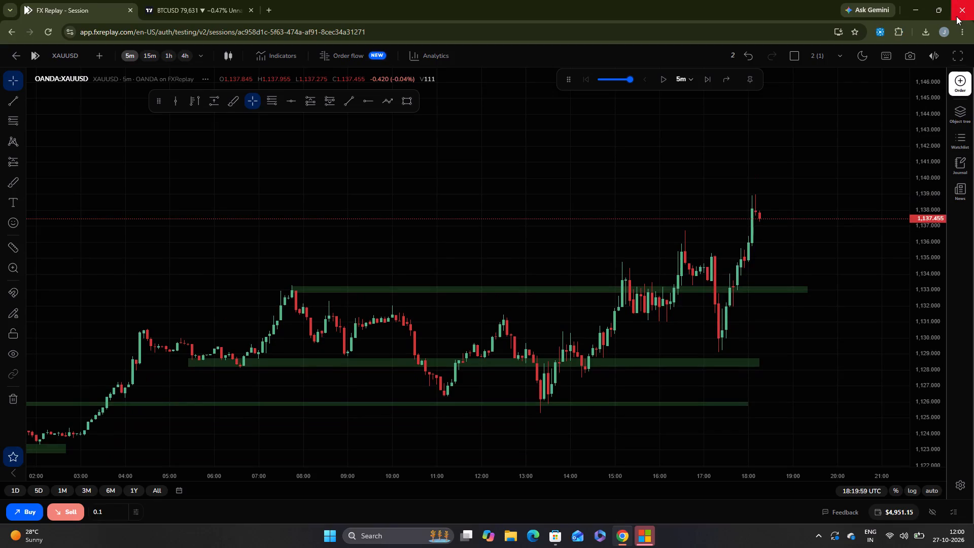
{"action": "left_click", "coordinate": [908, 14]}
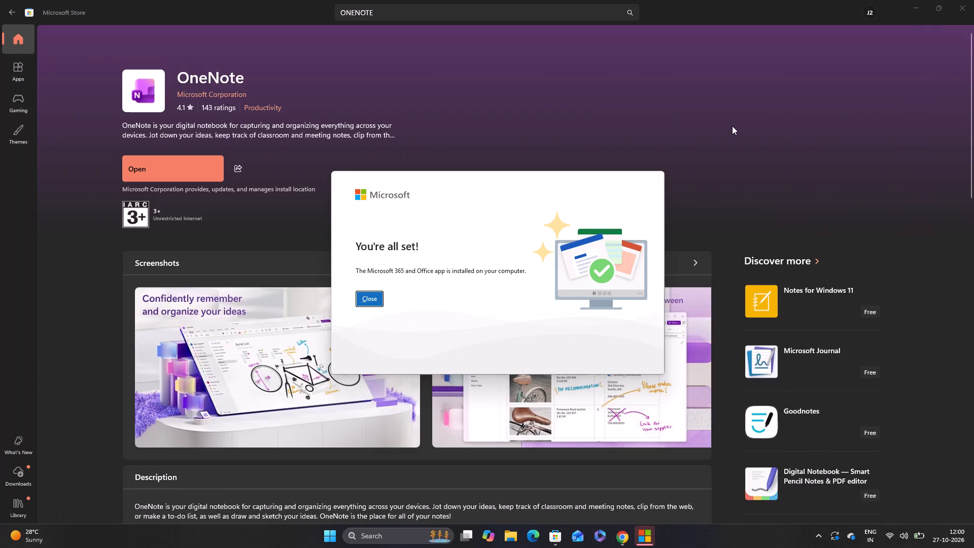
{"action": "left_click", "coordinate": [369, 295]}
Open the OneNote app from its Microsoft Store page.
{"action": "left_click", "coordinate": [176, 160]}
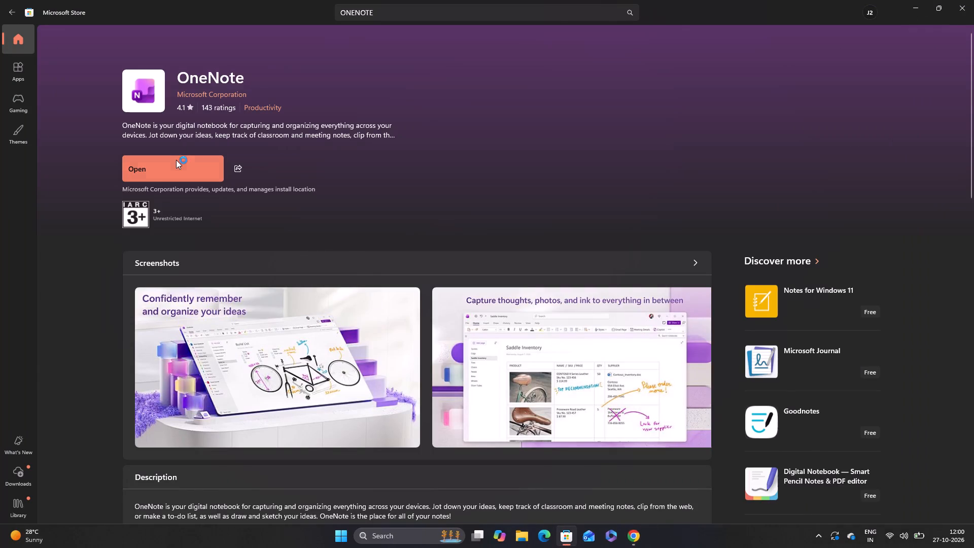
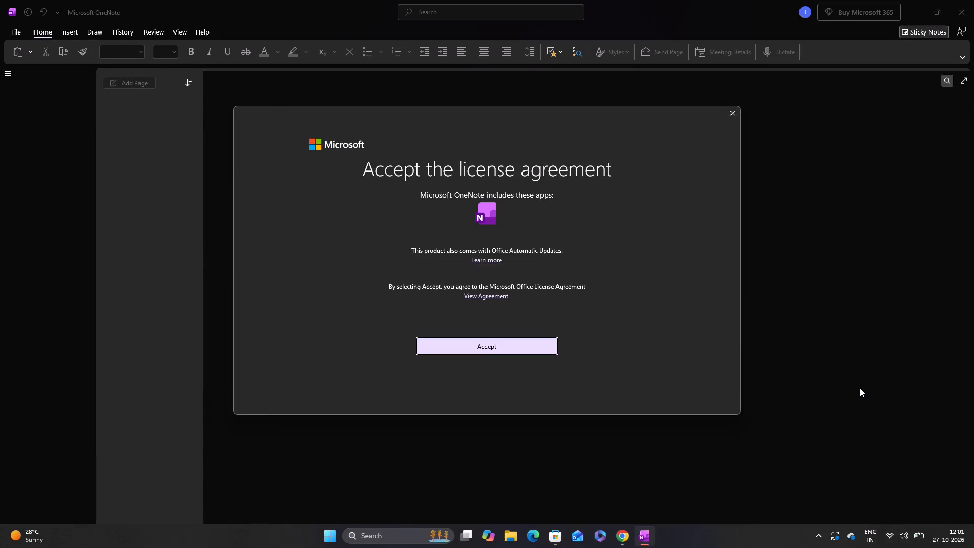
Accept the Microsoft Office license agreement for OneNote.
{"action": "left_click", "coordinate": [536, 343]}
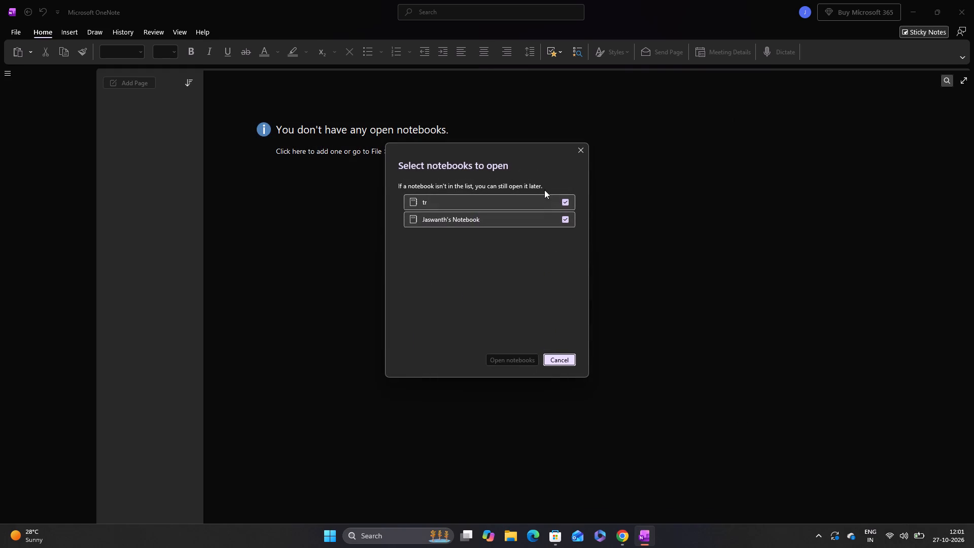
Exclude the tr notebook from the selection and open only the personal default notebook.
{"action": "left_click", "coordinate": [547, 203]}
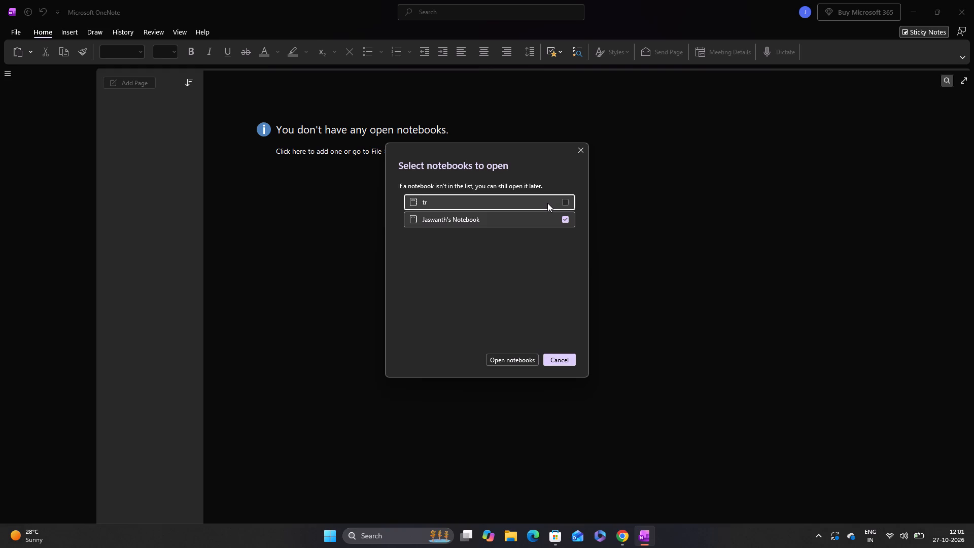
{"action": "left_click", "coordinate": [547, 203]}
{"action": "left_click", "coordinate": [559, 218]}
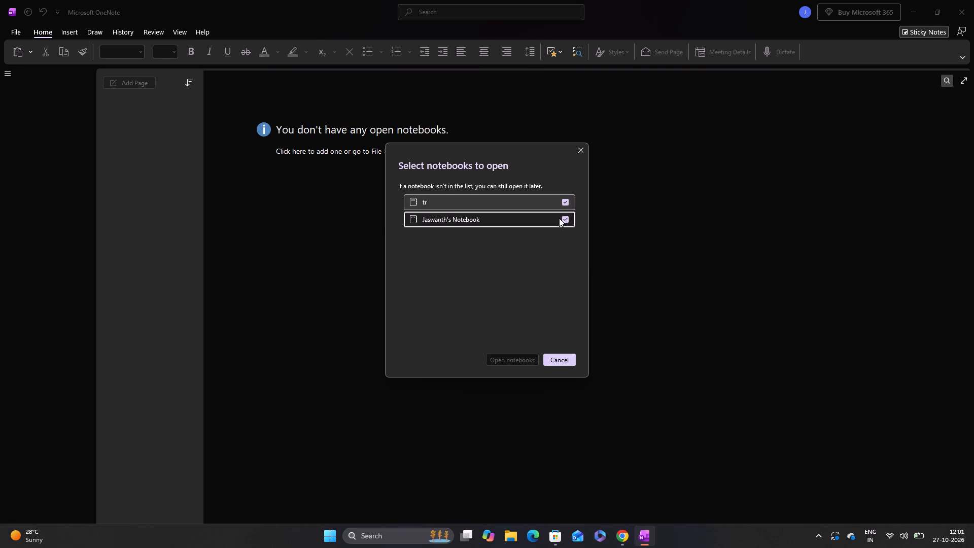
{"action": "left_click", "coordinate": [560, 201]}
{"action": "left_click", "coordinate": [562, 220]}
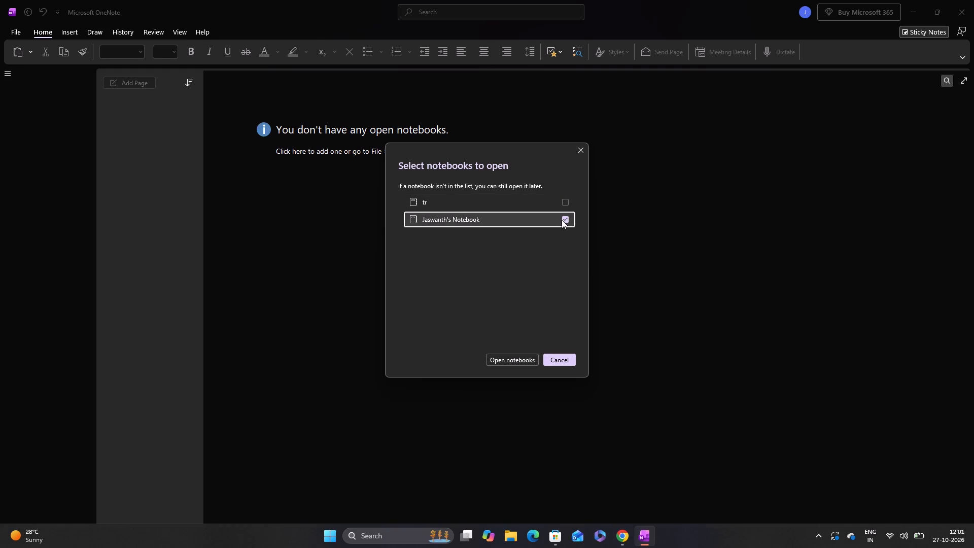
{"action": "left_click", "coordinate": [513, 357]}
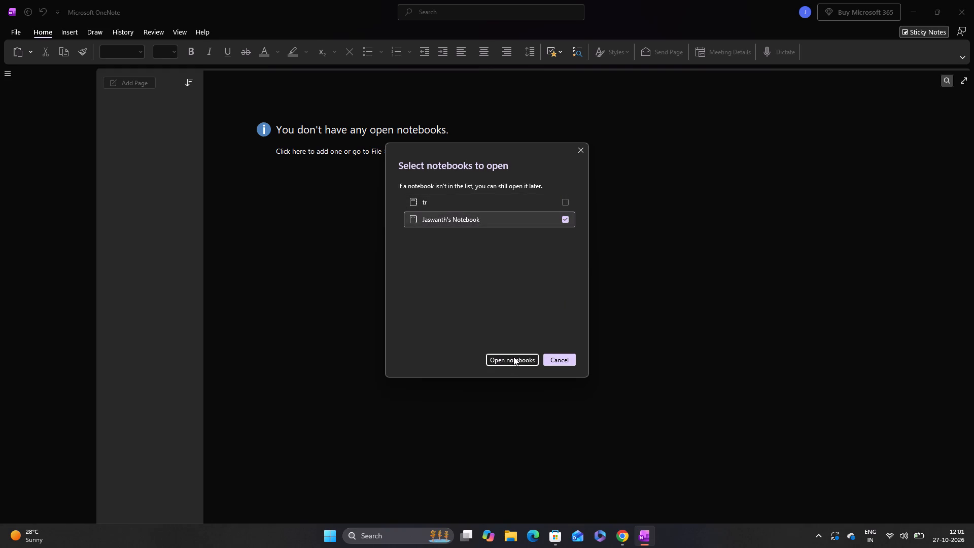
{"action": "left_click", "coordinate": [513, 357]}
{"action": "double_click", "coordinate": [519, 354]}
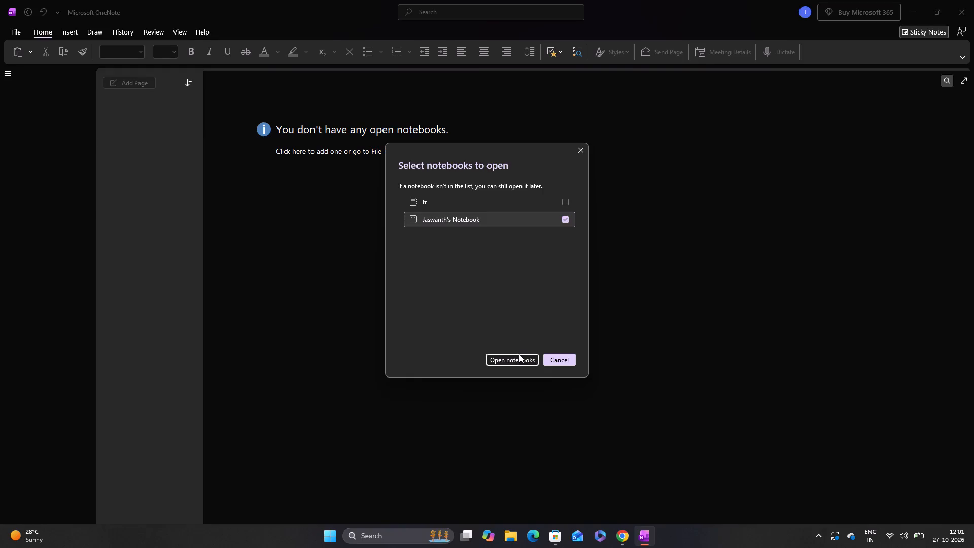
{"action": "double_click", "coordinate": [524, 359]}
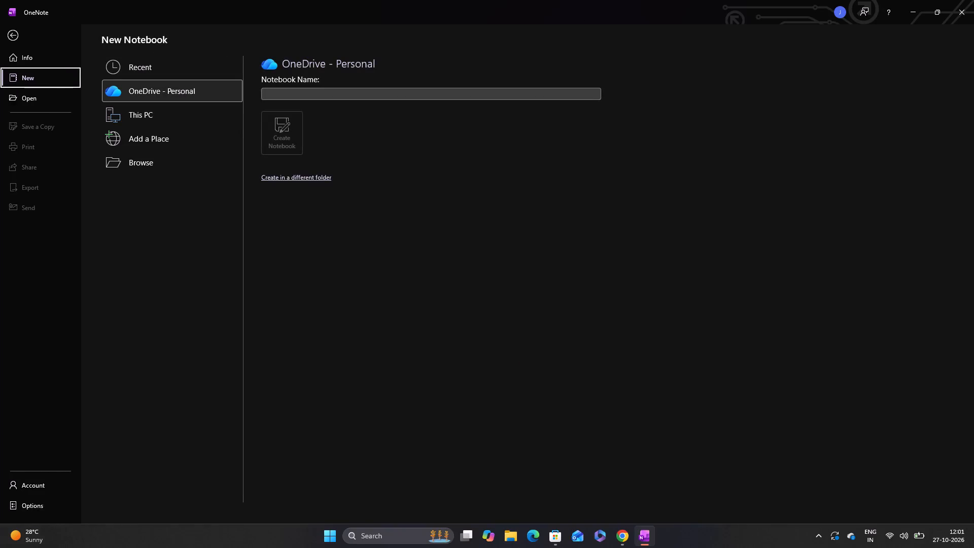
Open the tr notebook from the personal OneDrive notebooks.
{"action": "left_click", "coordinate": [53, 95]}
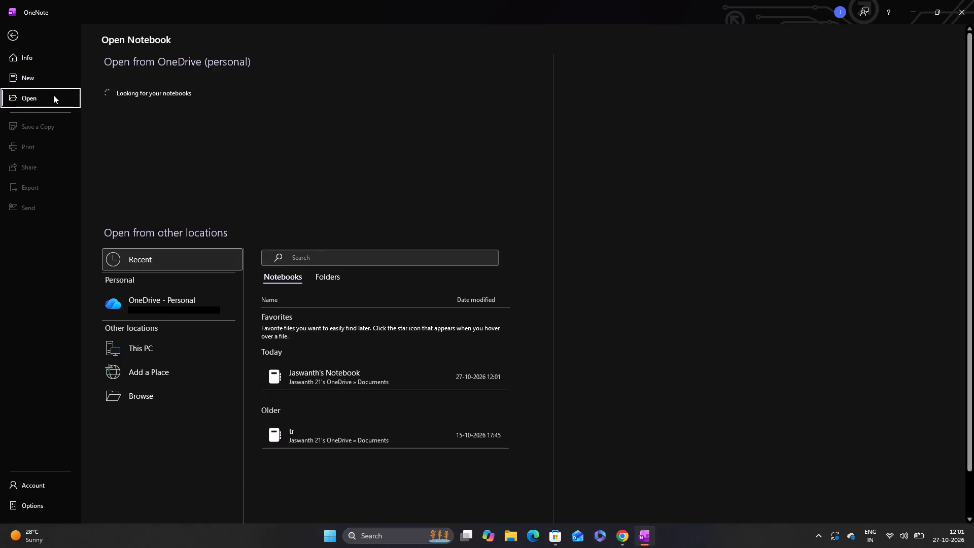
{"action": "double_click", "coordinate": [144, 129]}
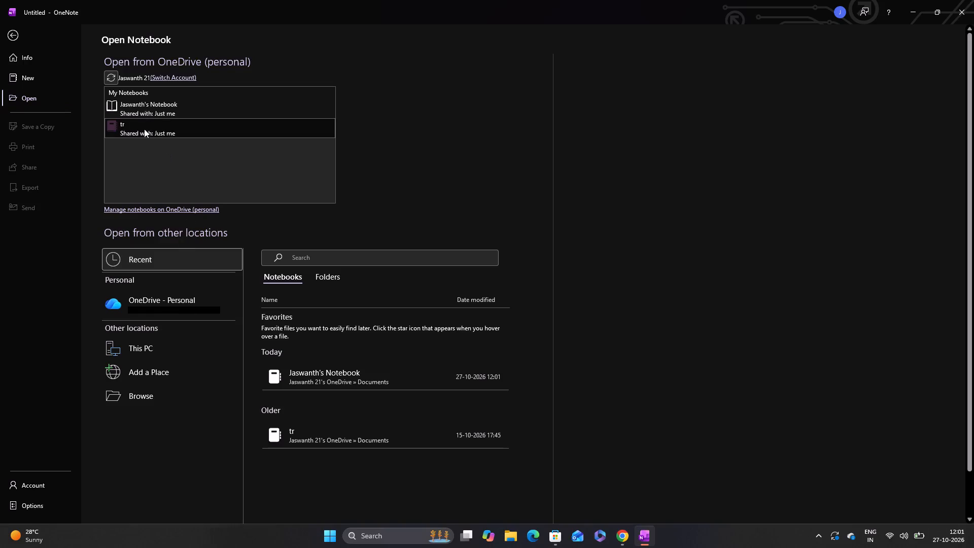
{"action": "double_click", "coordinate": [180, 131]}
{"action": "left_click", "coordinate": [144, 122]}
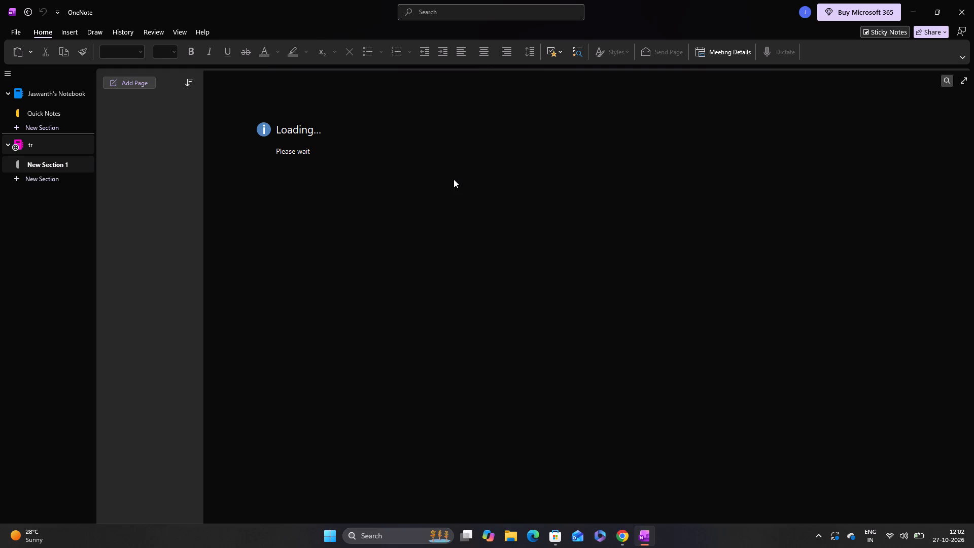
Review the liquidity and structure break notes on the page, including the How to Spot Liquidity picture.
{"action": "scroll", "coordinate": [472, 274], "scroll_direction": "down", "scroll_amount": 1}
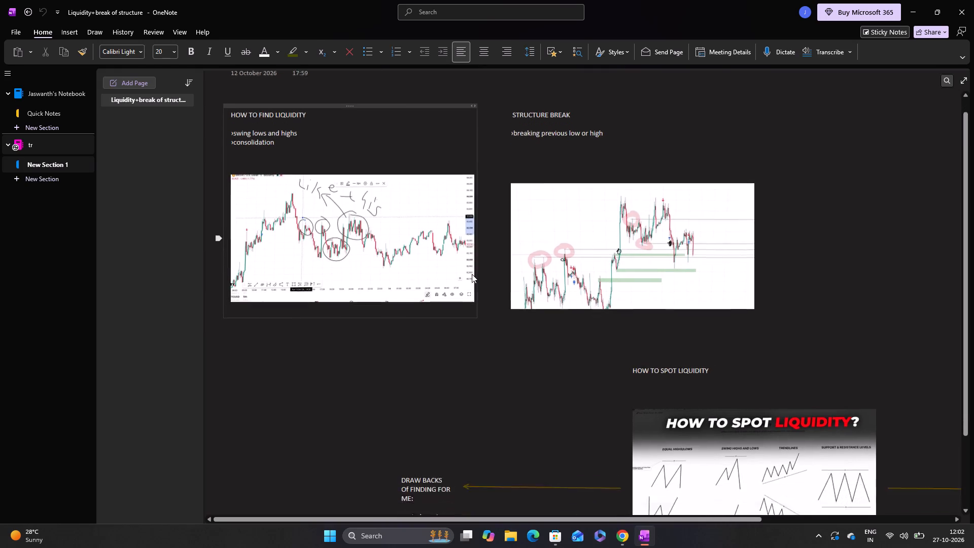
{"action": "scroll", "coordinate": [472, 274], "scroll_direction": "down", "scroll_amount": 2}
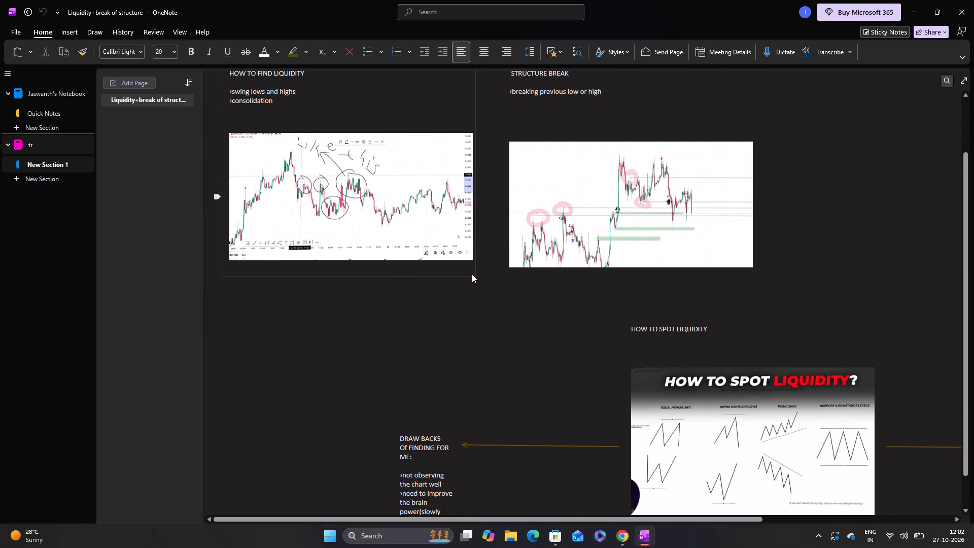
{"action": "scroll", "coordinate": [472, 274], "scroll_direction": "down", "scroll_amount": 1}
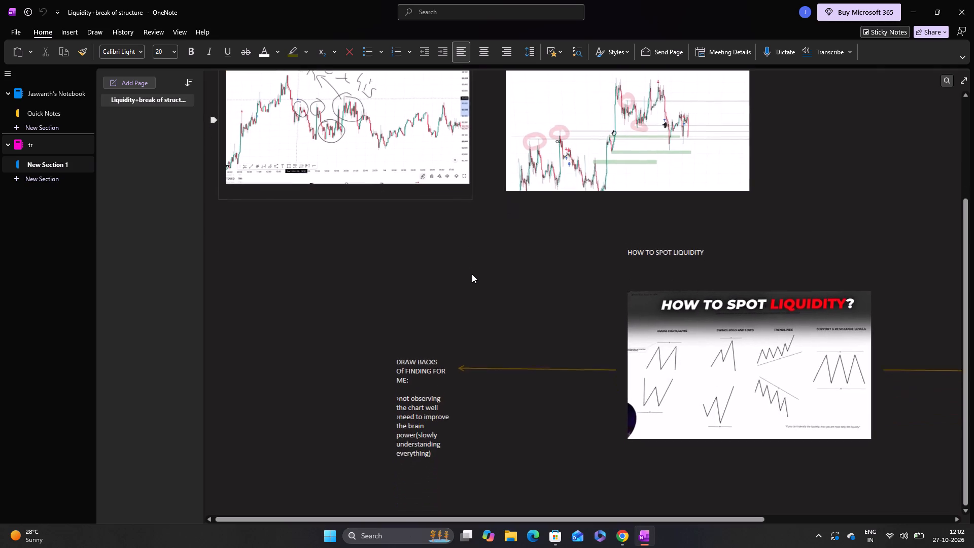
{"action": "scroll", "coordinate": [472, 274], "scroll_direction": "down", "scroll_amount": 1}
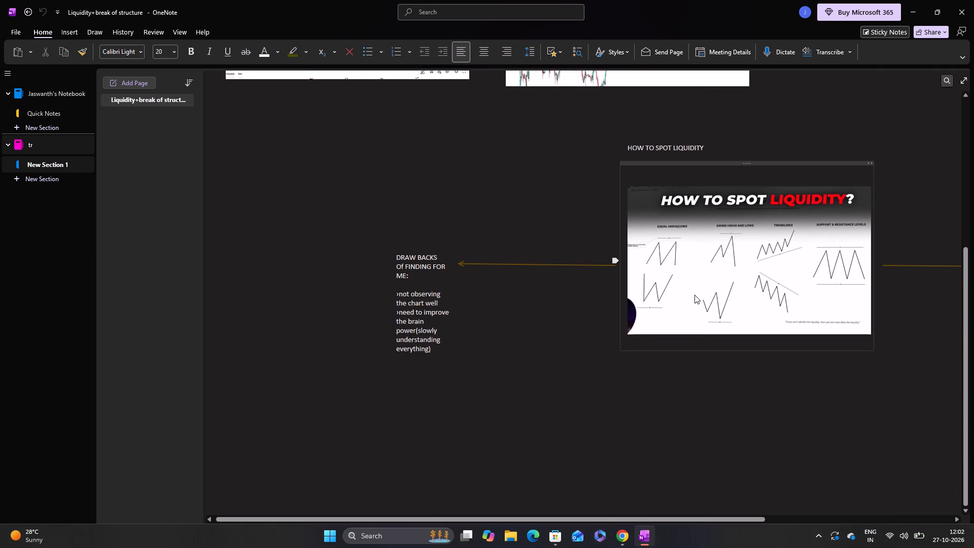
{"action": "double_click", "coordinate": [694, 295]}
{"action": "double_click", "coordinate": [694, 295]}
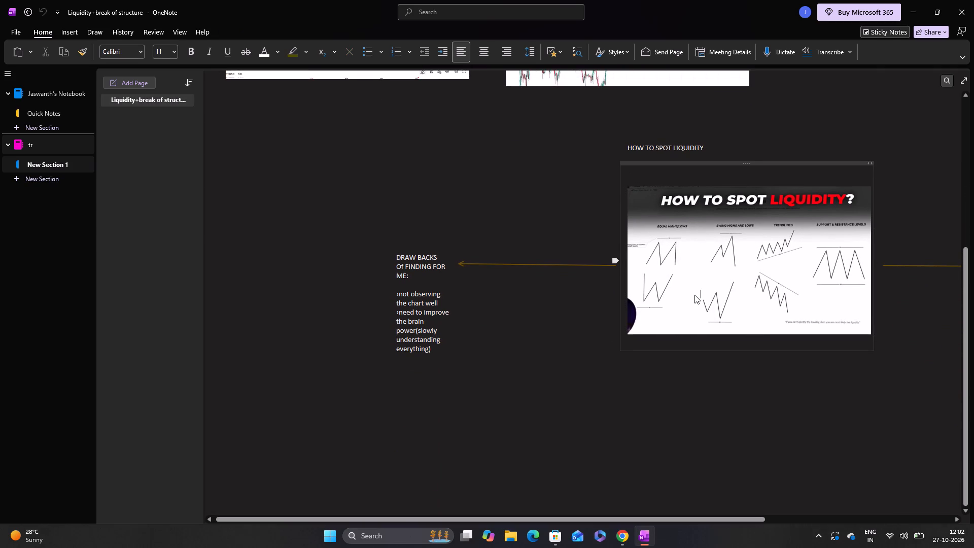
{"action": "left_click", "coordinate": [695, 294]}
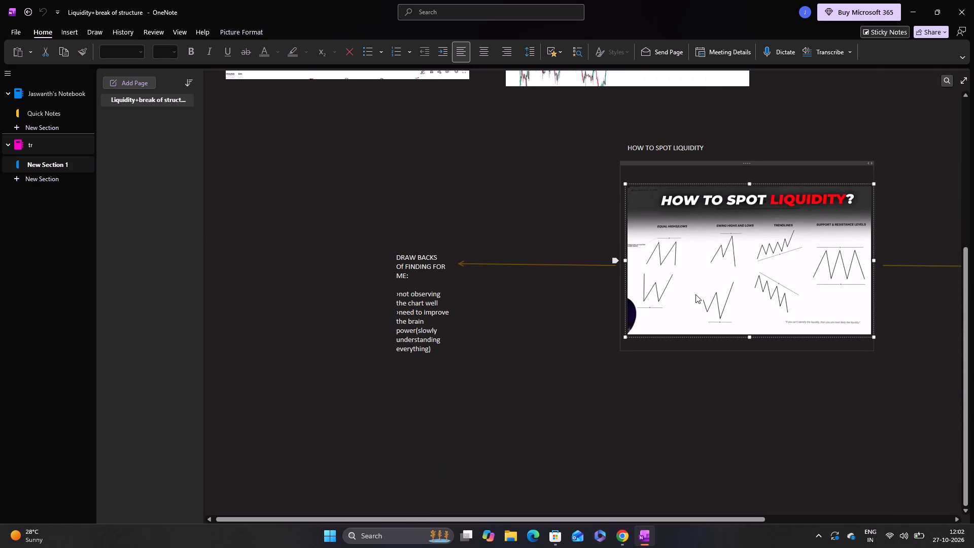
{"action": "left_click", "coordinate": [663, 360]}
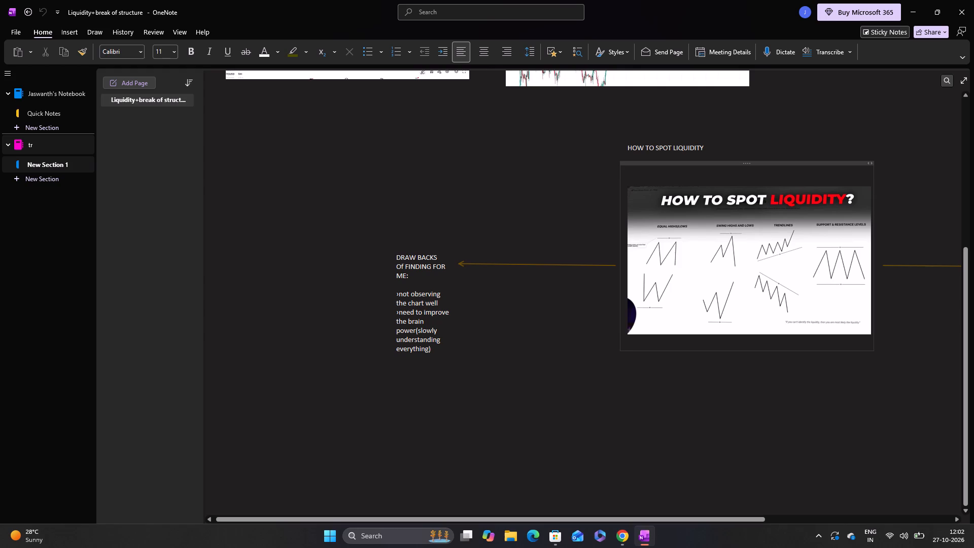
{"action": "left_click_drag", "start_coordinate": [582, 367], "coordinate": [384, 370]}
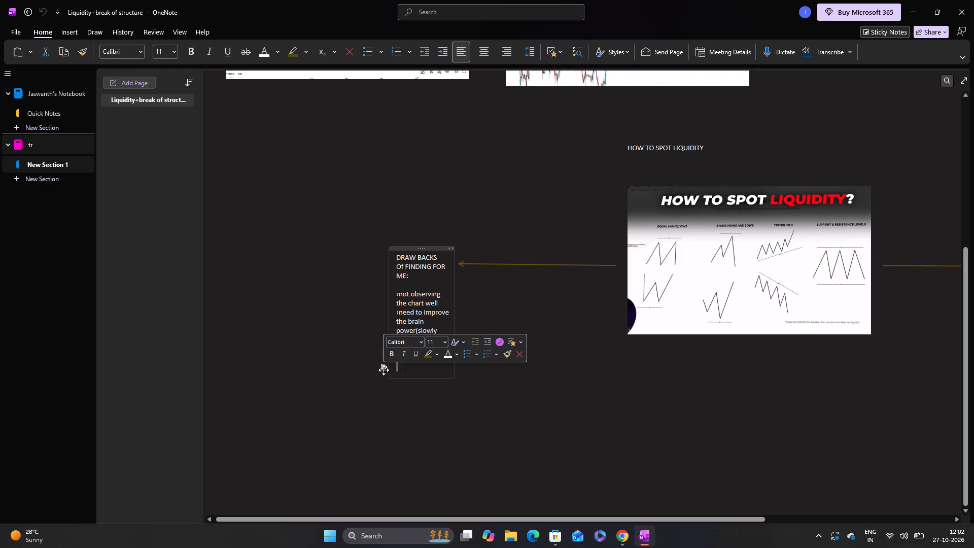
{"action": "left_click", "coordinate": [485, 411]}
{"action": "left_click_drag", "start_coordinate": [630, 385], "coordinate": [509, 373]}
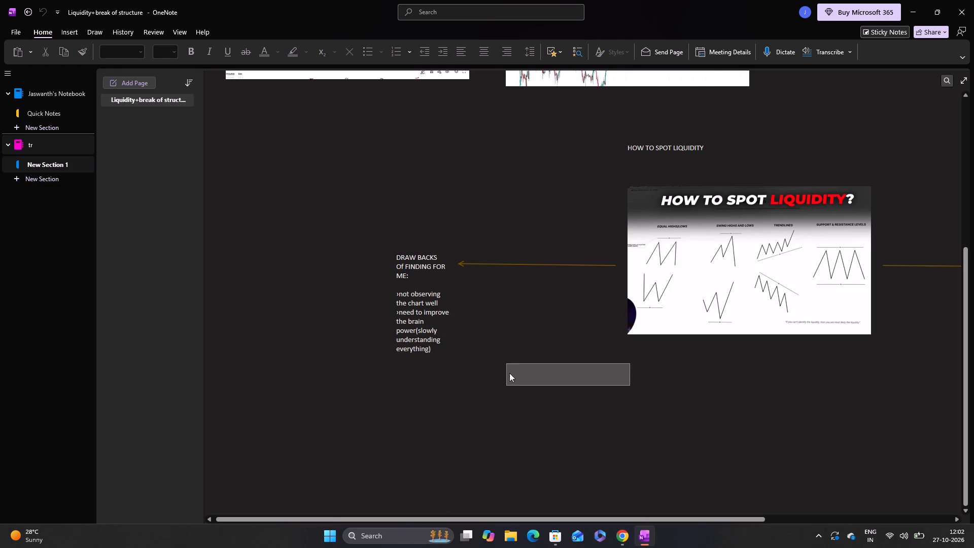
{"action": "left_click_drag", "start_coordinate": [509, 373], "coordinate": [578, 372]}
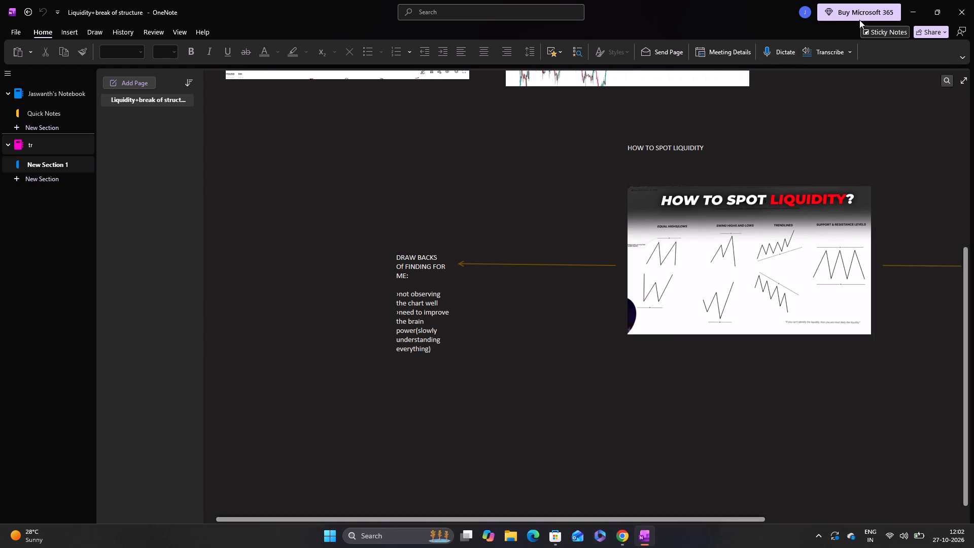
Look through the Microsoft 365 subscription plans and their benefits, and close the offer without buying.
{"action": "left_click", "coordinate": [869, 8]}
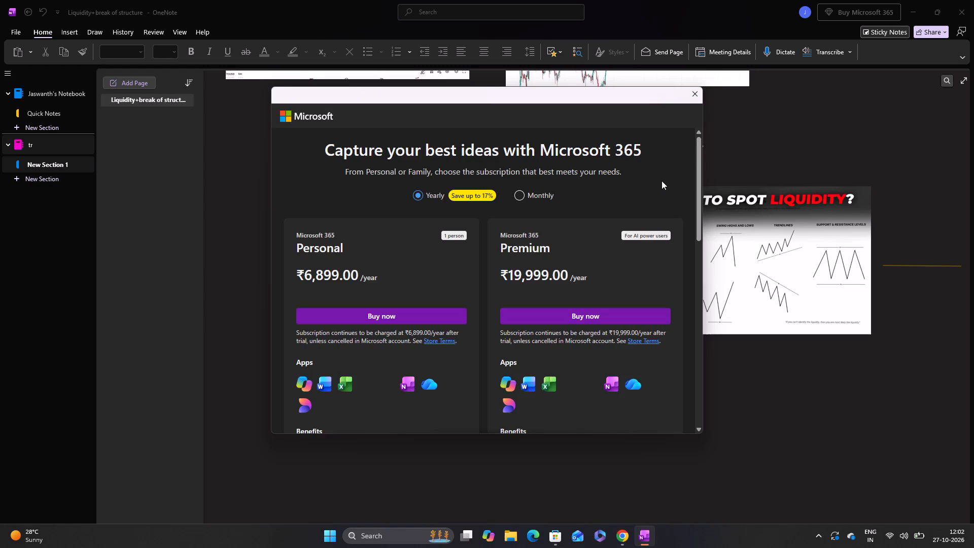
{"action": "scroll", "coordinate": [429, 263], "scroll_direction": "down", "scroll_amount": 1}
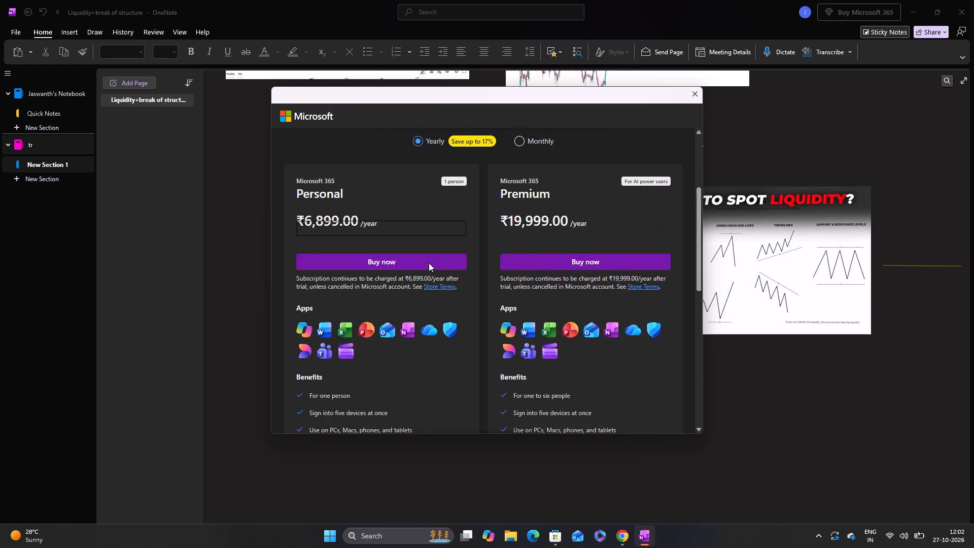
{"action": "scroll", "coordinate": [429, 263], "scroll_direction": "down", "scroll_amount": 3}
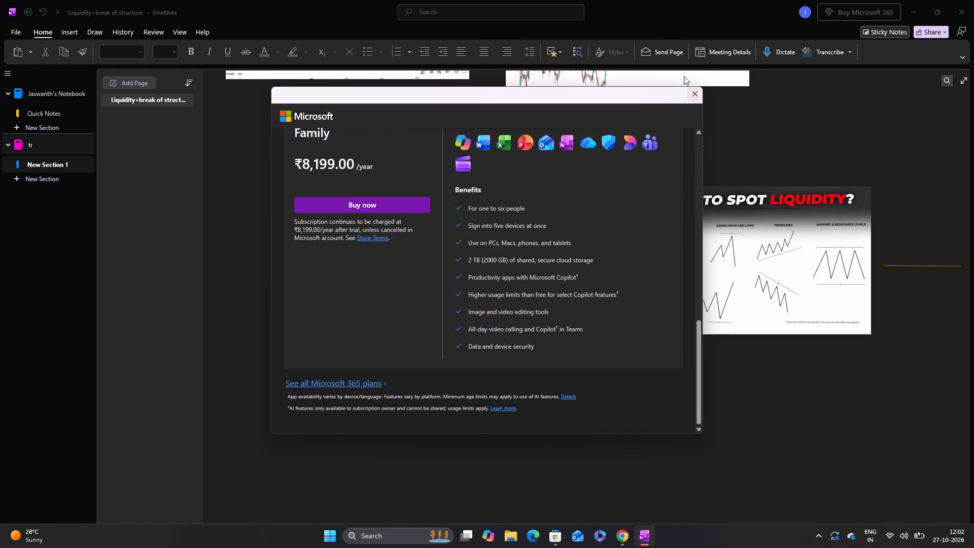
{"action": "left_click", "coordinate": [693, 96]}
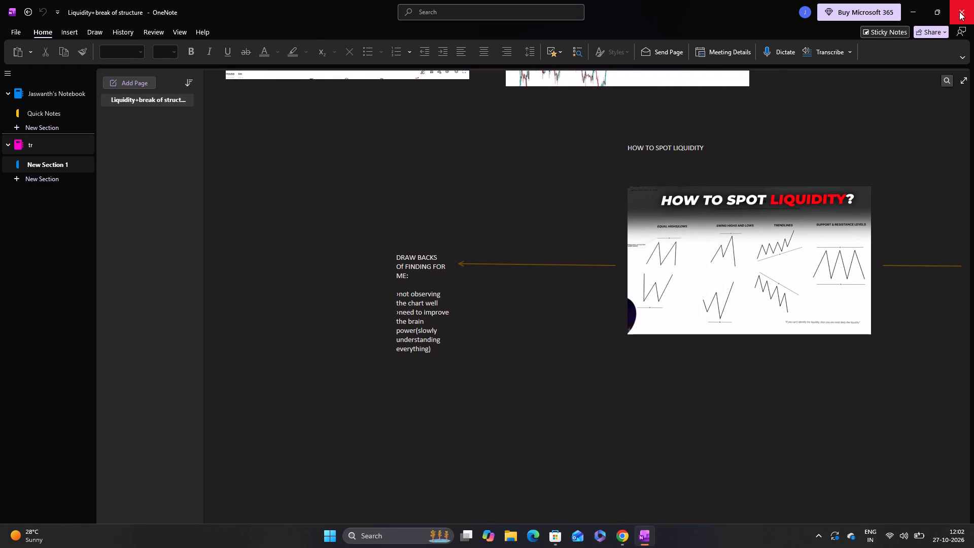
Close OneNote and the Microsoft Store window to return to the desktop.
{"action": "left_click", "coordinate": [959, 12]}
{"action": "left_click", "coordinate": [967, 8]}
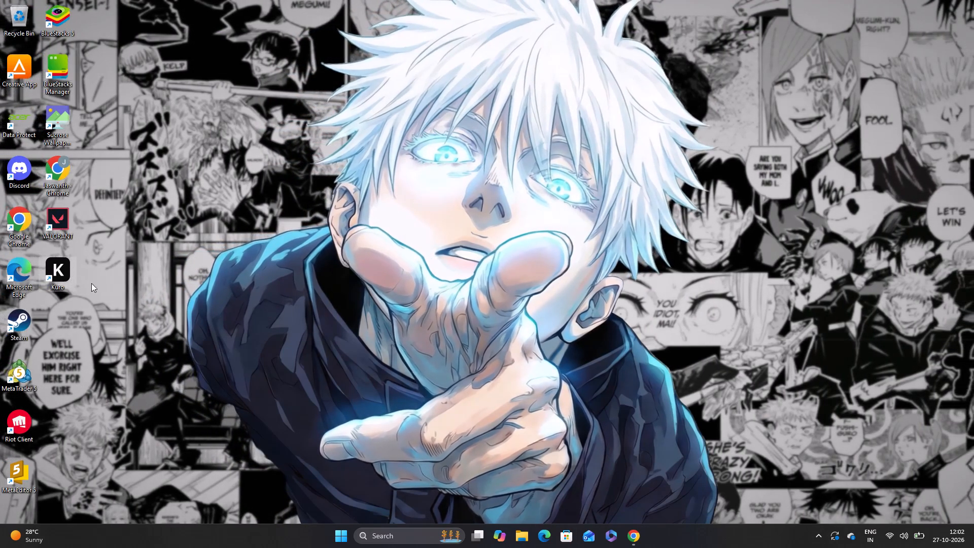
Launch the Kuro app from the desktop.
{"action": "double_click", "coordinate": [69, 262]}
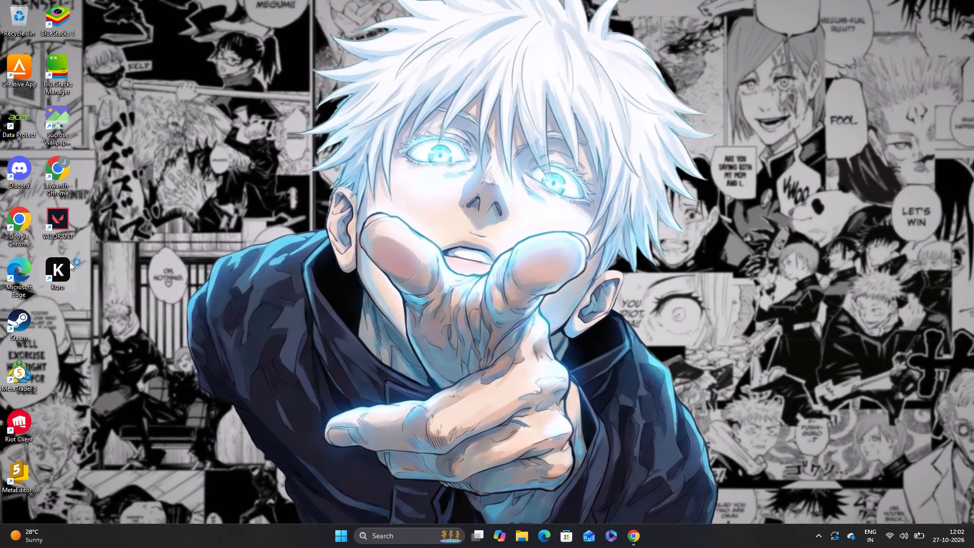
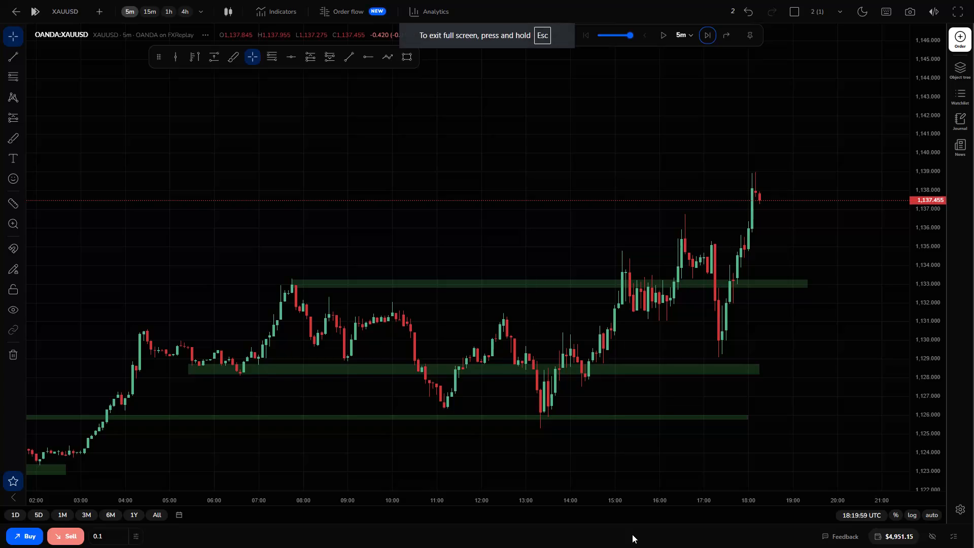
Advance the XAUUSD 5-minute replay candle by candle to 20:59:59 UTC on 16 November.
{"action": "left_click", "coordinate": [632, 534]}
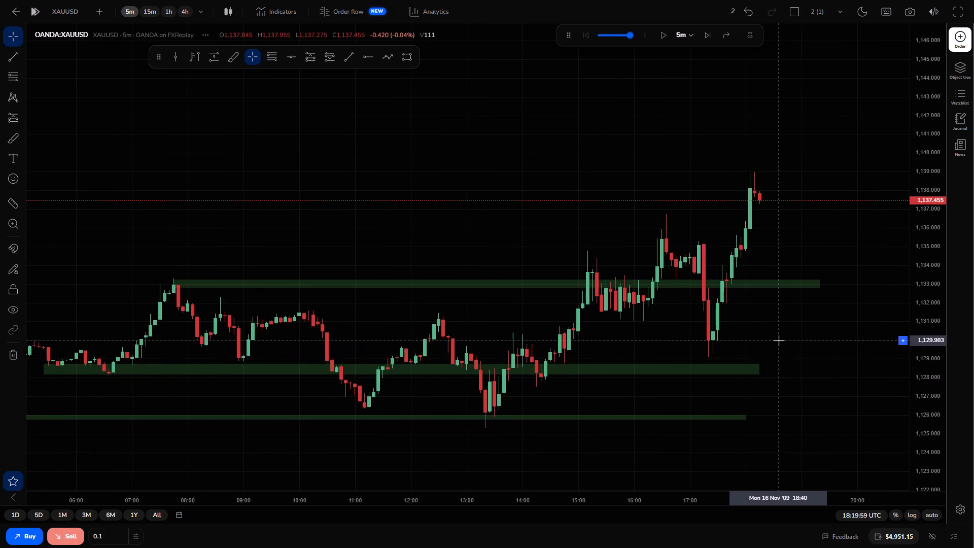
{"action": "left_click_drag", "start_coordinate": [798, 338], "coordinate": [779, 373]}
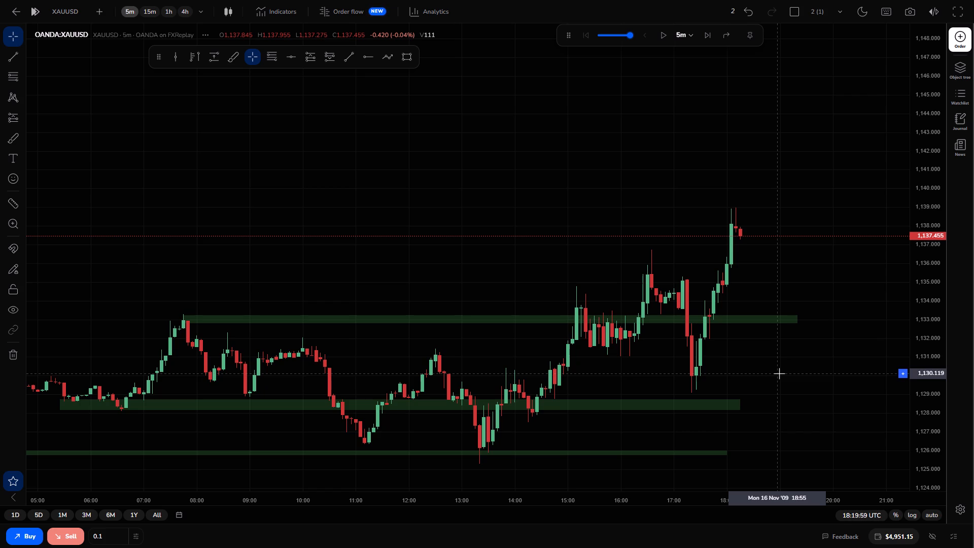
{"action": "double_click", "coordinate": [702, 35]}
{"action": "left_click", "coordinate": [702, 35]}
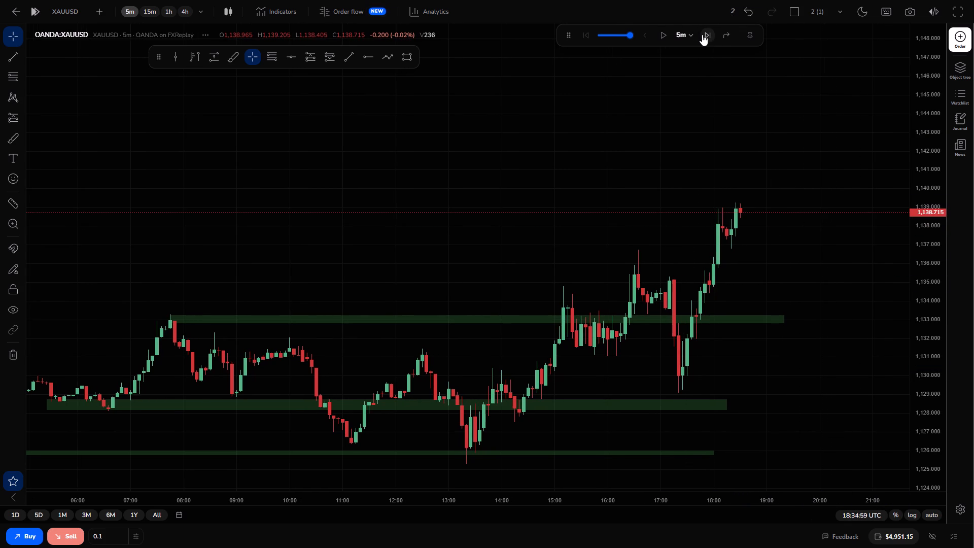
{"action": "left_click", "coordinate": [702, 35]}
{"action": "double_click", "coordinate": [702, 35]}
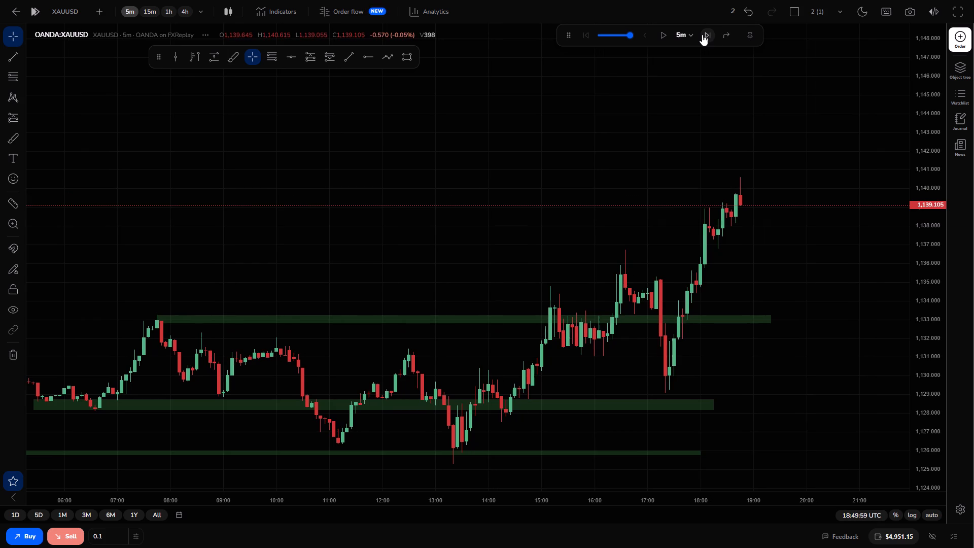
{"action": "triple_click", "coordinate": [702, 35]}
{"action": "left_click", "coordinate": [702, 35]}
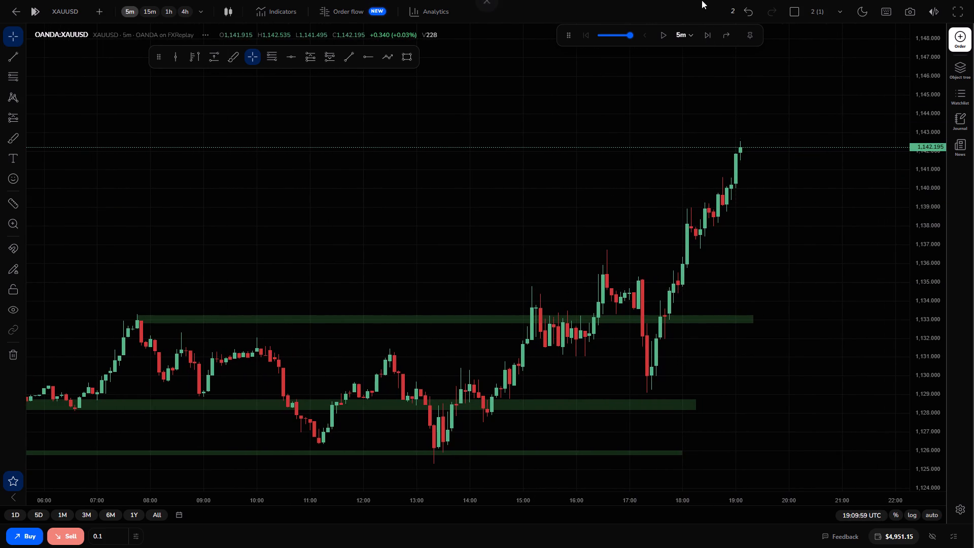
{"action": "triple_click", "coordinate": [703, 41]}
{"action": "triple_click", "coordinate": [703, 41]}
{"action": "triple_click", "coordinate": [703, 41]}
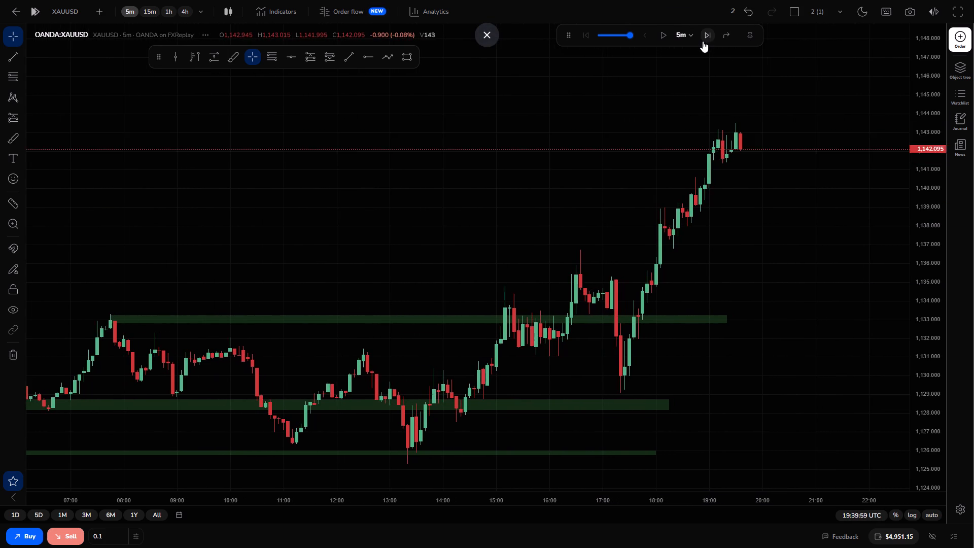
{"action": "triple_click", "coordinate": [703, 41]}
{"action": "left_click", "coordinate": [703, 41]}
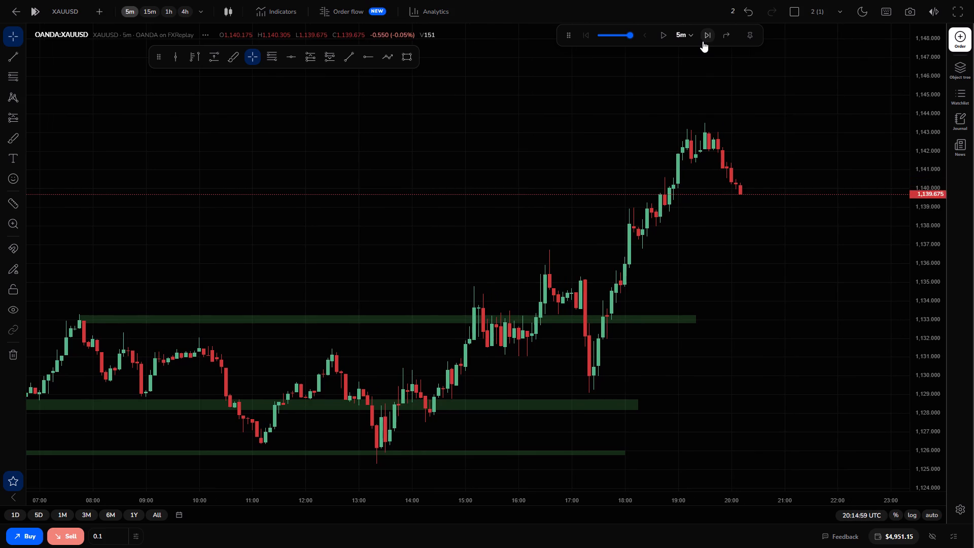
{"action": "triple_click", "coordinate": [703, 41]}
{"action": "triple_click", "coordinate": [703, 41]}
{"action": "triple_click", "coordinate": [703, 41]}
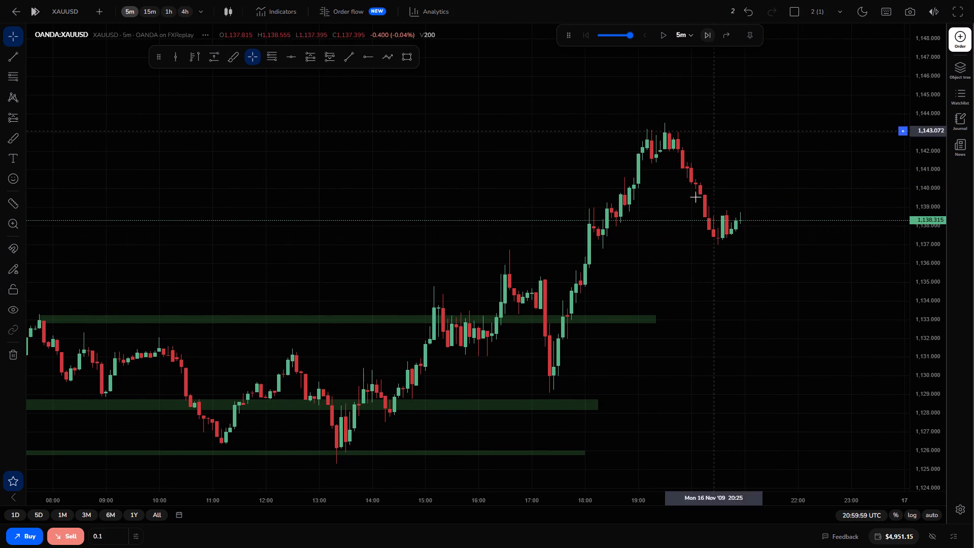
Draw a horizontal ray at about 1,136.623 from the 16:35 swing high on 16 November.
{"action": "left_click", "coordinate": [400, 54]}
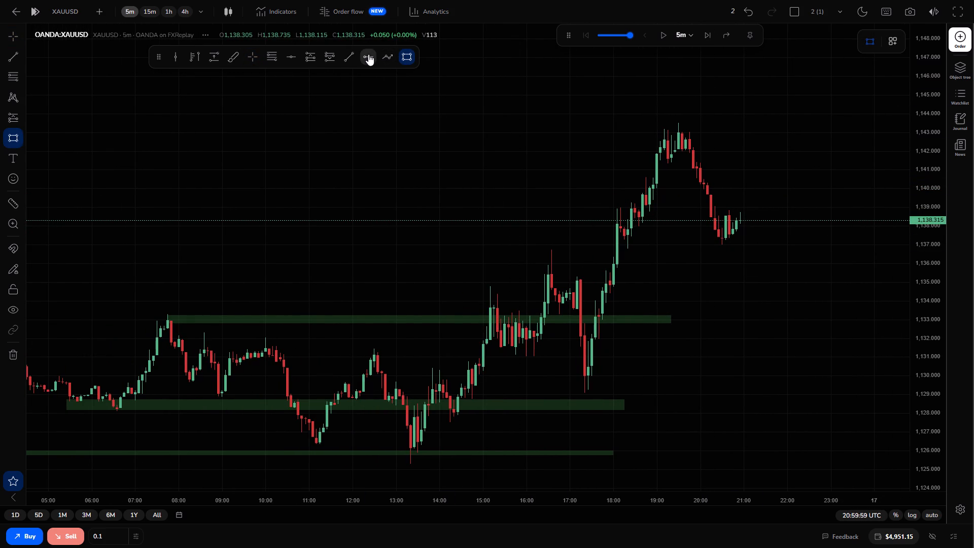
{"action": "left_click", "coordinate": [368, 54]}
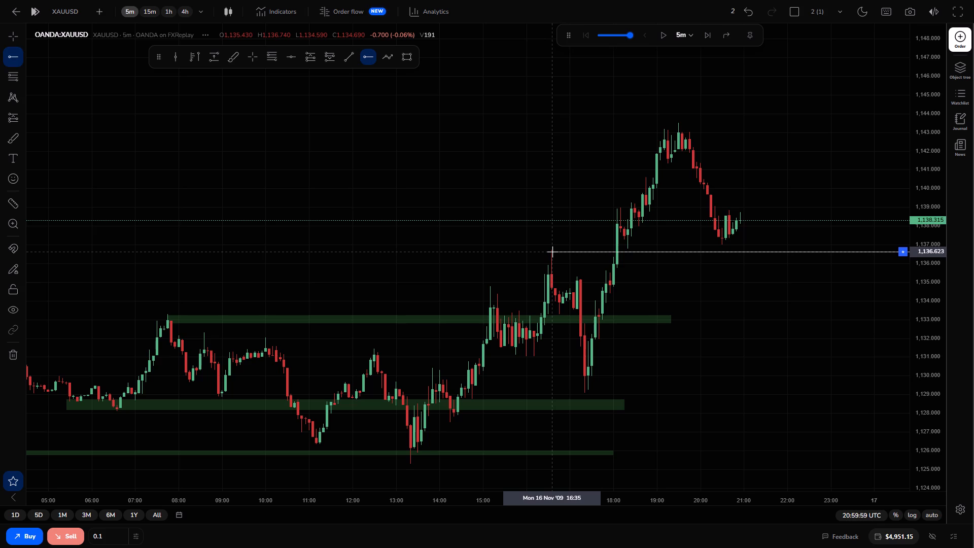
{"action": "left_click", "coordinate": [552, 252]}
{"action": "left_click", "coordinate": [556, 187]}
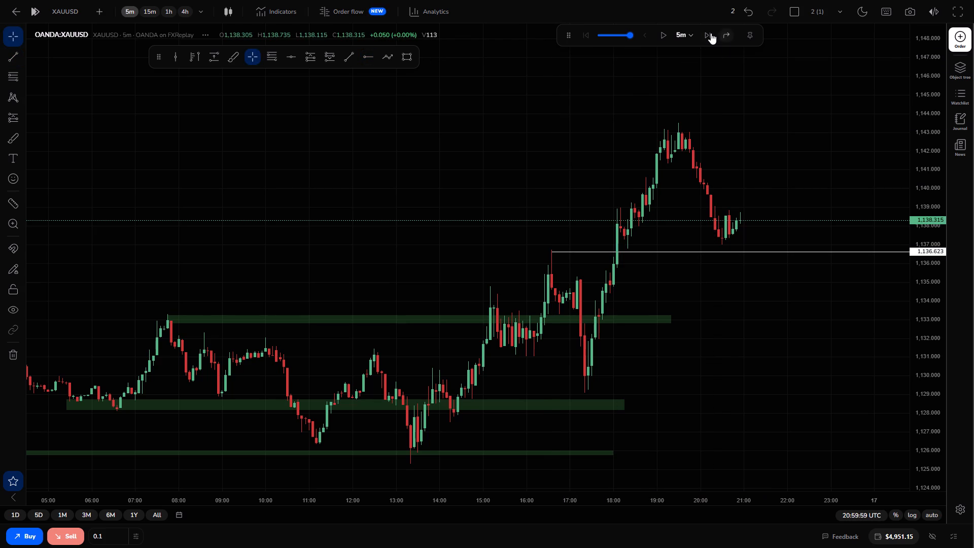
Advance the replay candle by candle past midnight to just after 01:00 UTC on 17 November.
{"action": "triple_click", "coordinate": [708, 33]}
{"action": "triple_click", "coordinate": [708, 33]}
{"action": "triple_click", "coordinate": [708, 33]}
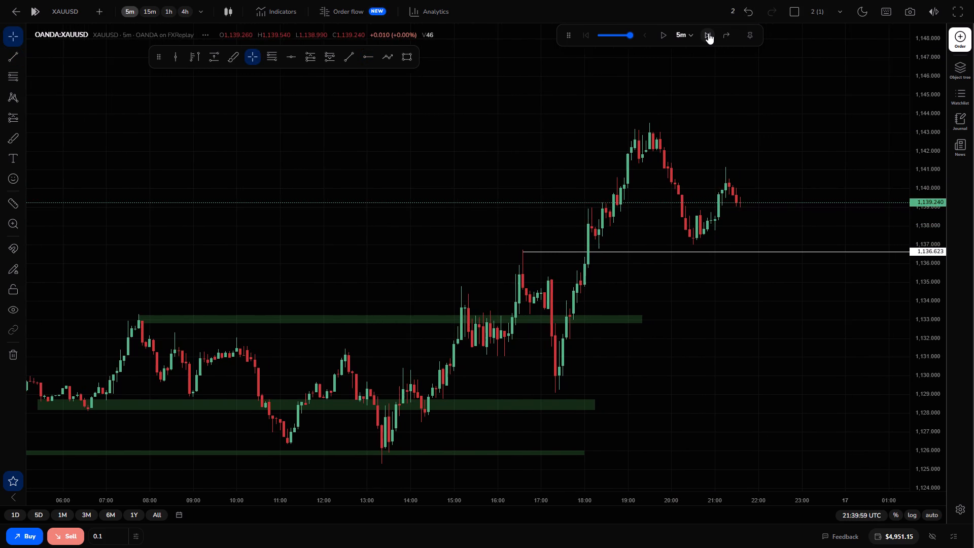
{"action": "triple_click", "coordinate": [708, 33]}
{"action": "triple_click", "coordinate": [708, 33]}
{"action": "triple_click", "coordinate": [708, 33]}
{"action": "triple_click", "coordinate": [708, 33]}
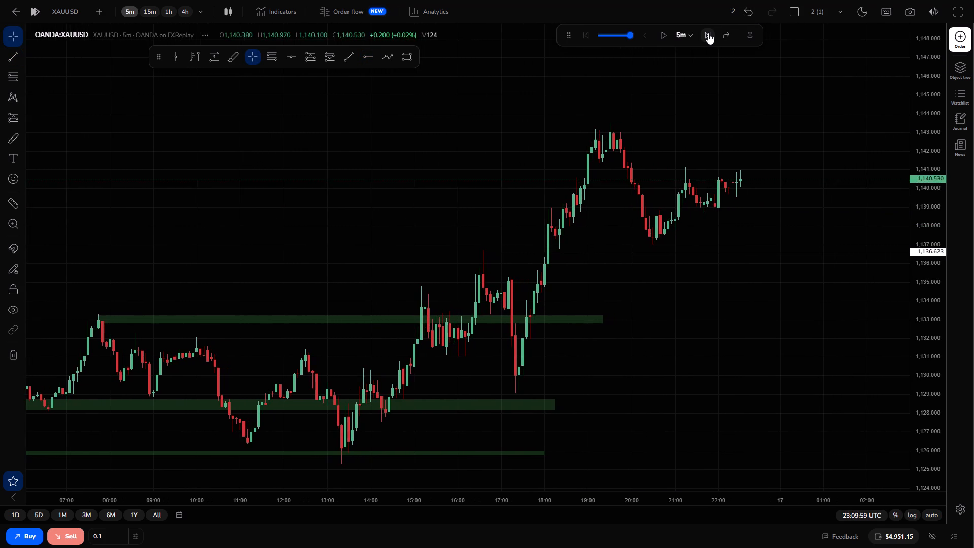
{"action": "triple_click", "coordinate": [708, 33]}
{"action": "triple_click", "coordinate": [708, 33]}
{"action": "double_click", "coordinate": [708, 33]}
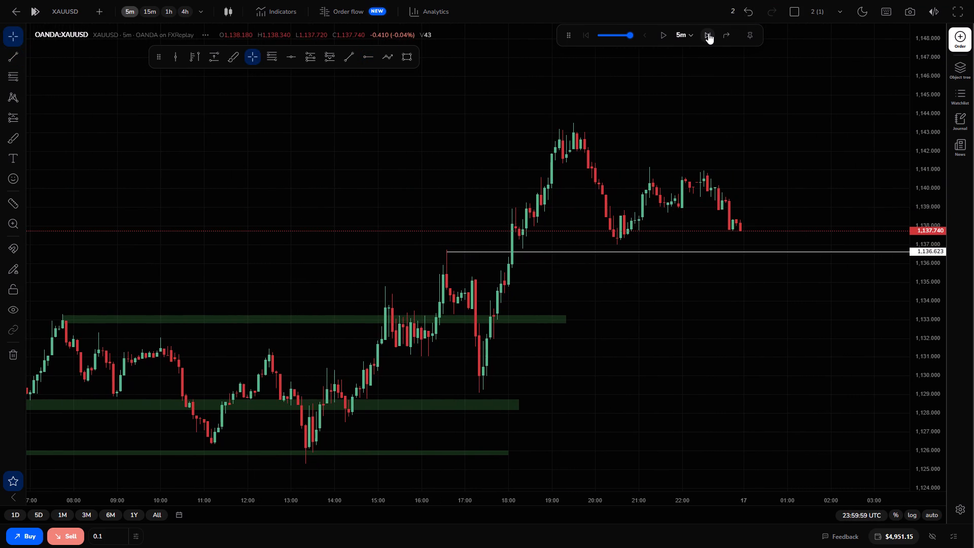
{"action": "left_click", "coordinate": [708, 33]}
{"action": "left_click", "coordinate": [708, 33]}
{"action": "triple_click", "coordinate": [708, 33]}
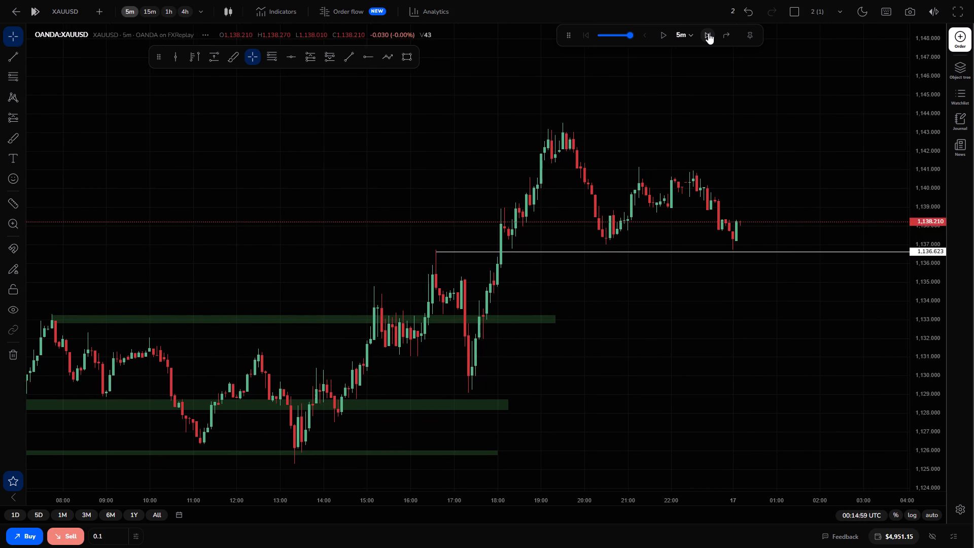
{"action": "triple_click", "coordinate": [708, 33]}
{"action": "triple_click", "coordinate": [708, 33]}
{"action": "left_click", "coordinate": [708, 33]}
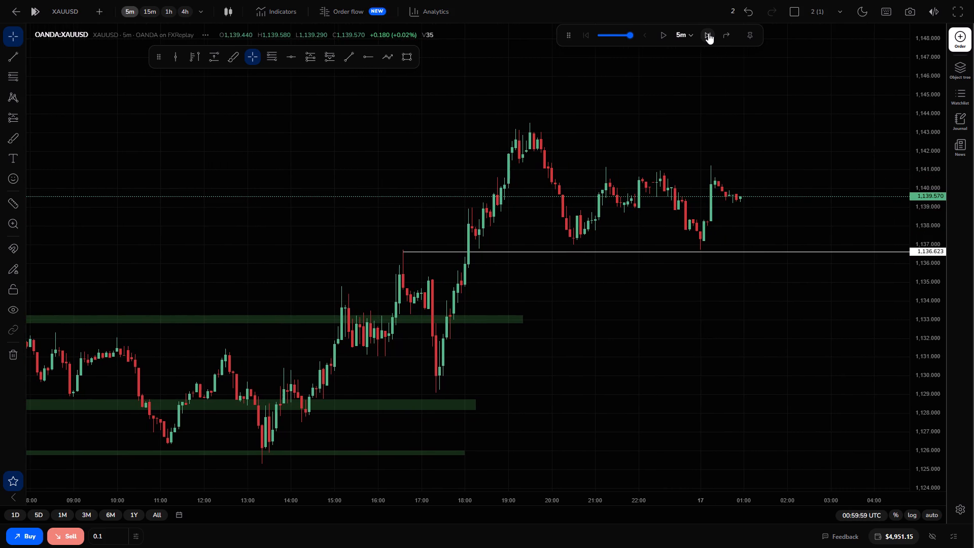
{"action": "double_click", "coordinate": [708, 33]}
Play the replay automatically and pause it at 04:14:59 UTC, with price around the horizontal ray.
{"action": "left_click", "coordinate": [661, 40]}
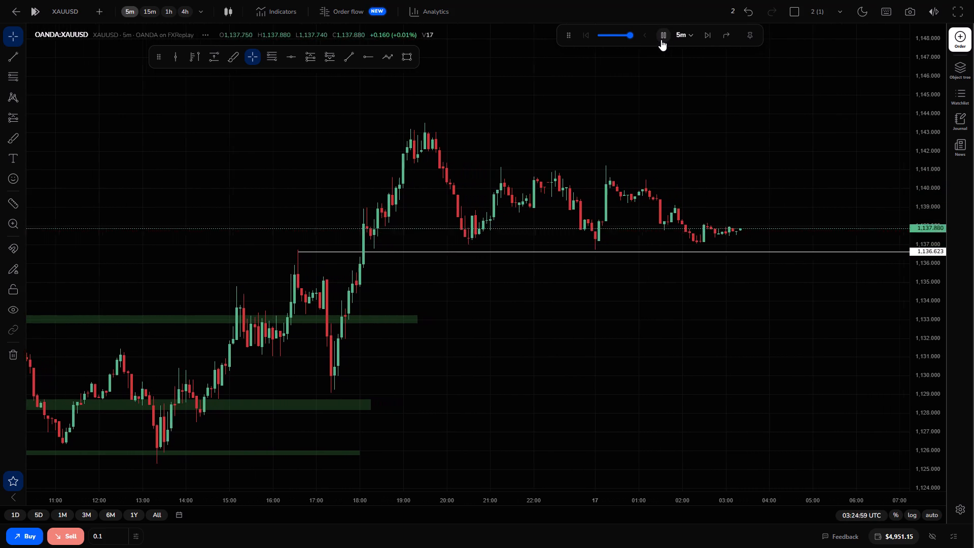
{"action": "left_click", "coordinate": [661, 40]}
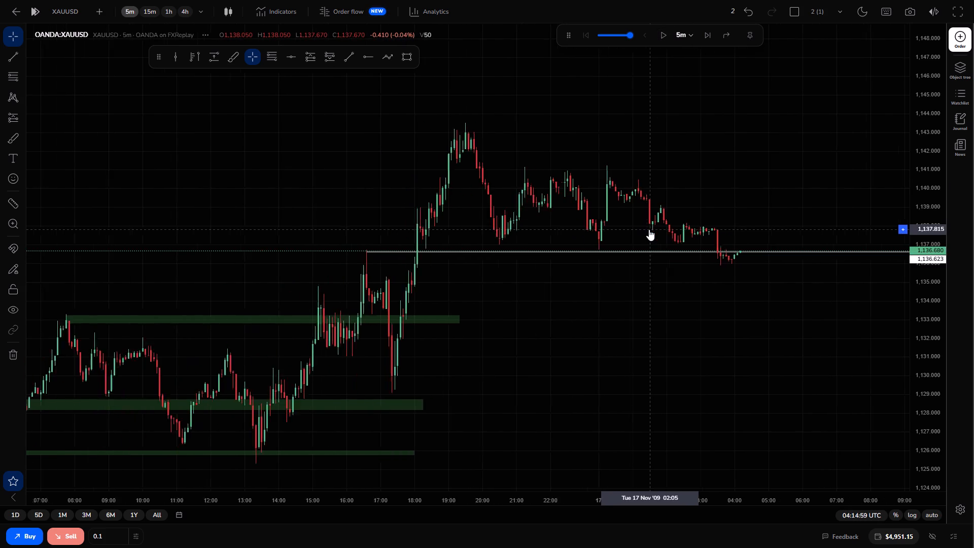
Buy 0.1 lot of XAUUSD at market, with take profit at about 1,140.875 and stop loss at about 1,135.646.
{"action": "left_click_drag", "start_coordinate": [941, 343], "coordinate": [912, 207]}
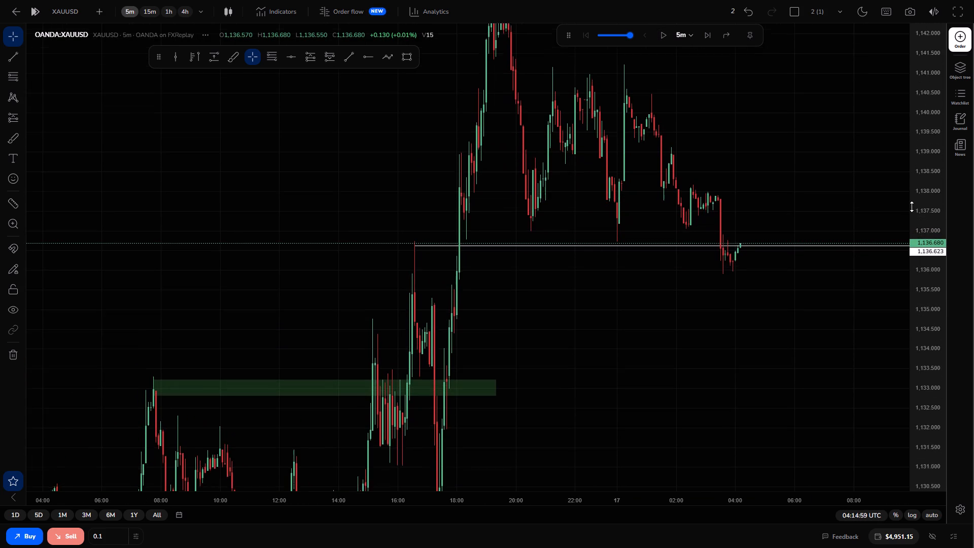
{"action": "left_click_drag", "start_coordinate": [912, 207], "coordinate": [910, 195]}
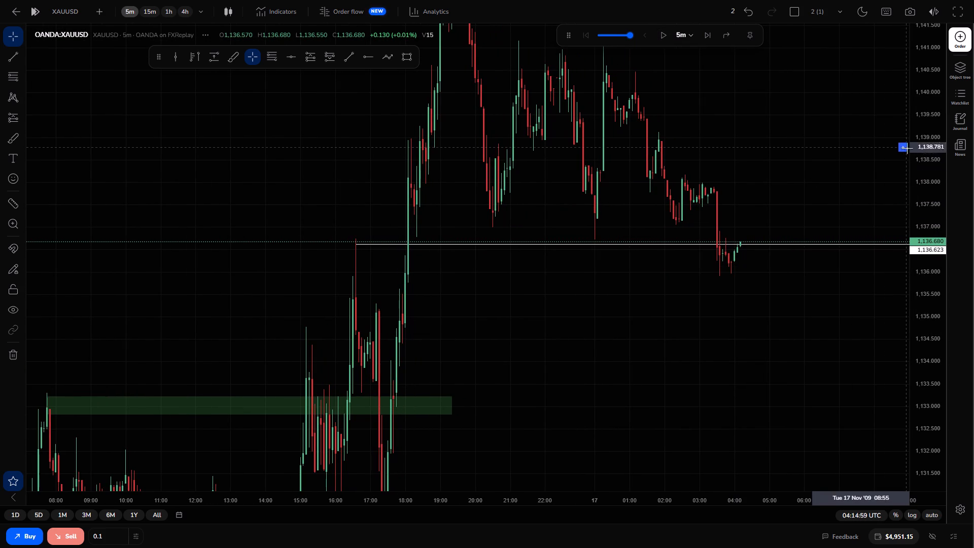
{"action": "left_click_drag", "start_coordinate": [913, 151], "coordinate": [902, 233]}
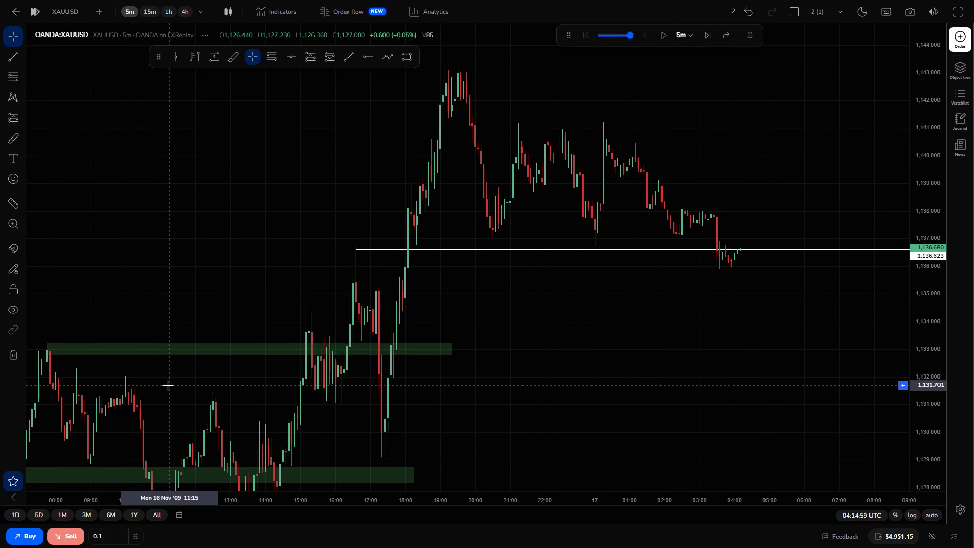
{"action": "left_click", "coordinate": [31, 527]}
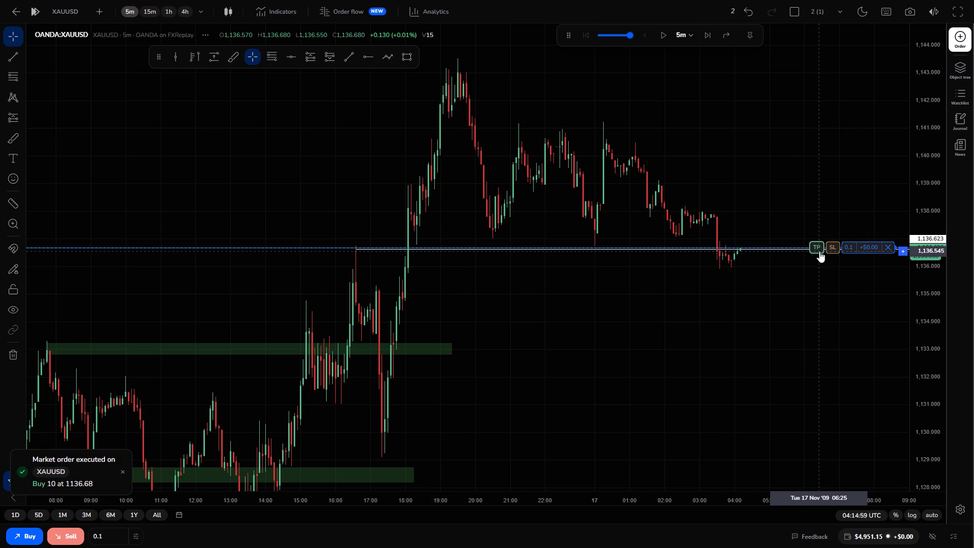
{"action": "left_click_drag", "start_coordinate": [819, 251], "coordinate": [795, 131]}
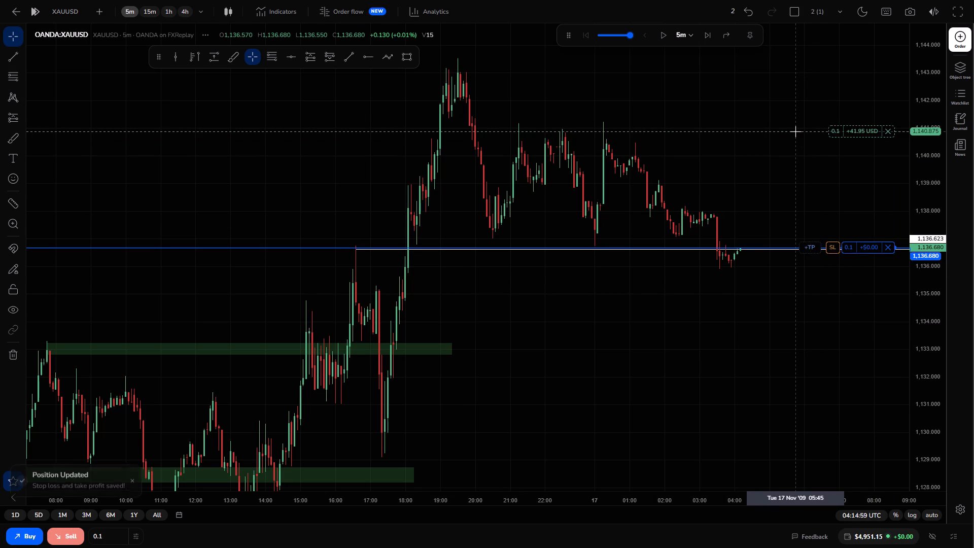
{"action": "left_click_drag", "start_coordinate": [833, 249], "coordinate": [831, 273]}
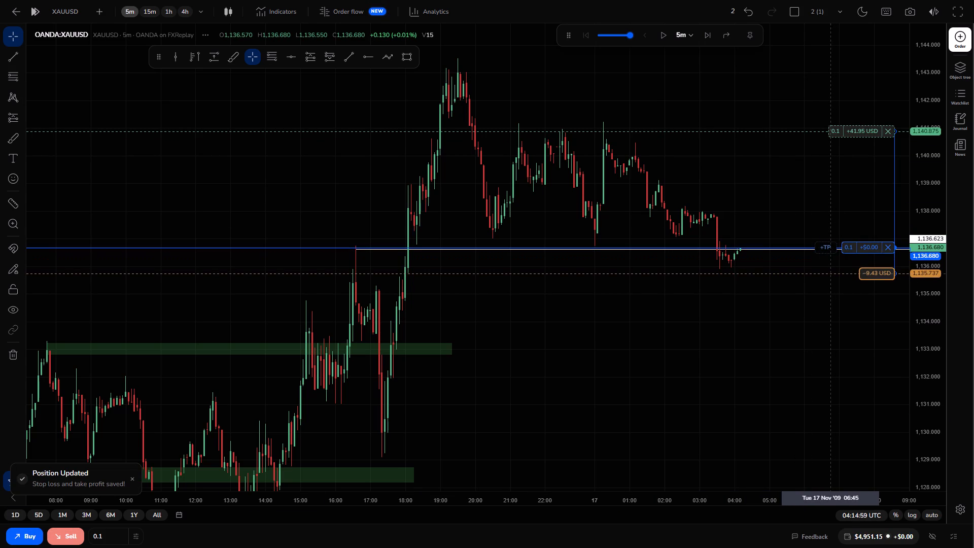
{"action": "left_click_drag", "start_coordinate": [831, 273], "coordinate": [831, 276]}
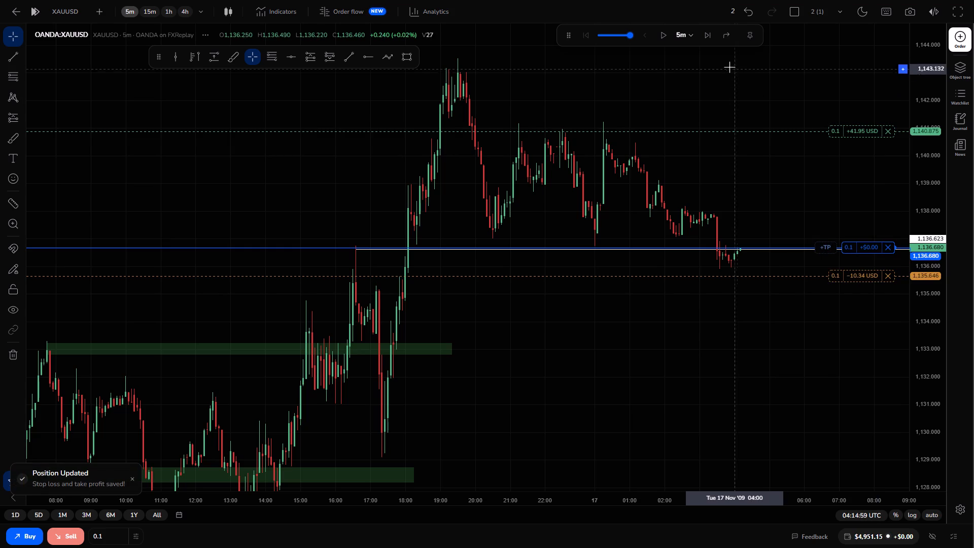
Run the replay forward with the long position in place, pausing at 06:39:59 UTC.
{"action": "left_click", "coordinate": [704, 37]}
{"action": "double_click", "coordinate": [704, 37]}
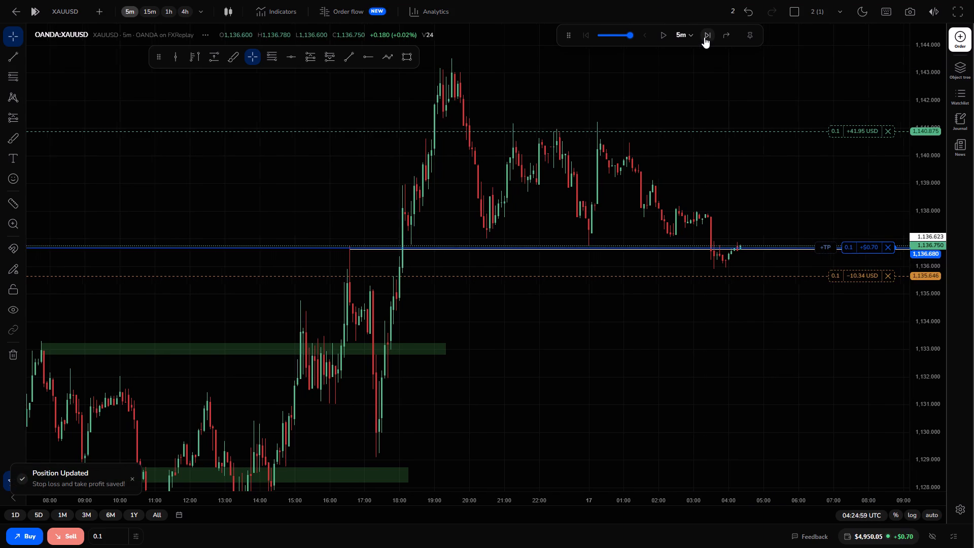
{"action": "double_click", "coordinate": [704, 37]}
{"action": "left_click", "coordinate": [704, 37]}
{"action": "double_click", "coordinate": [704, 37]}
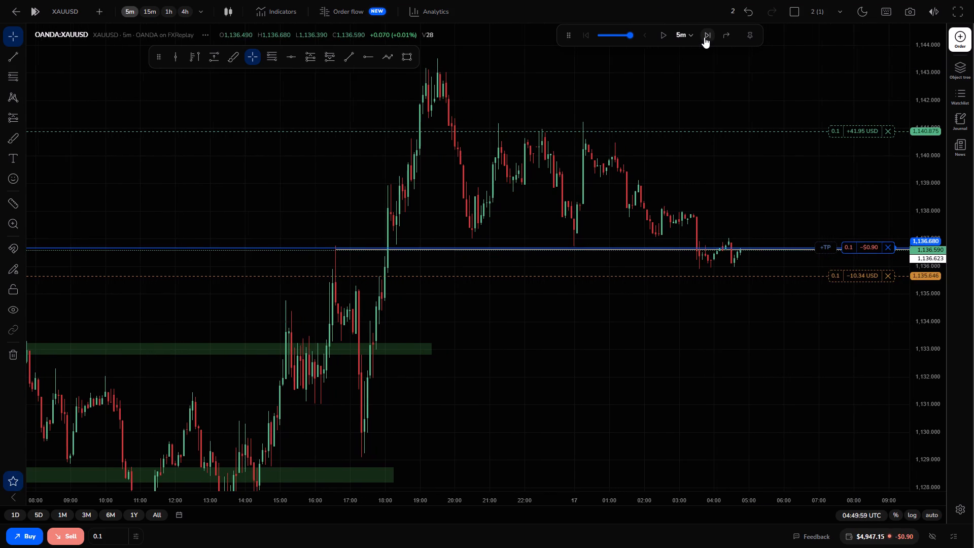
{"action": "double_click", "coordinate": [704, 37]}
{"action": "double_click", "coordinate": [704, 37]}
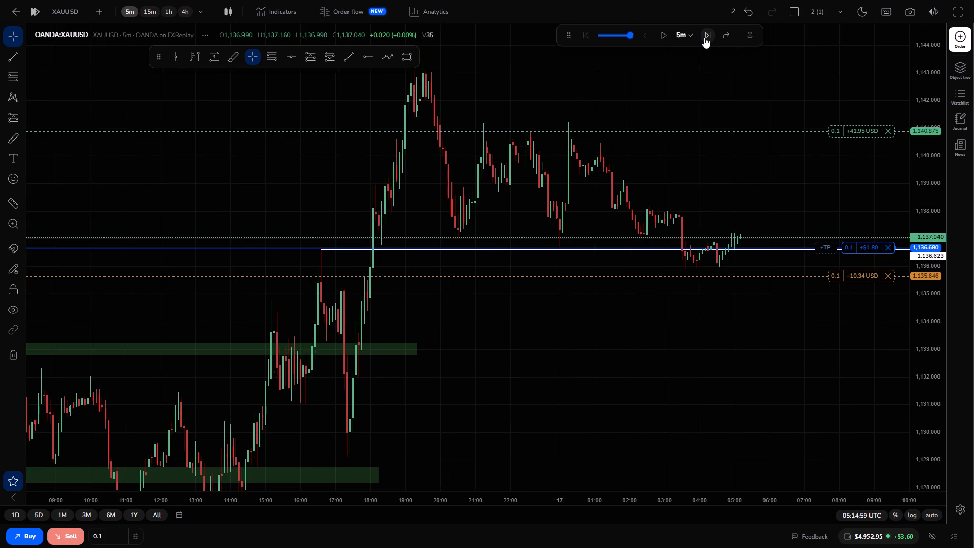
{"action": "double_click", "coordinate": [704, 37]}
{"action": "triple_click", "coordinate": [704, 37]}
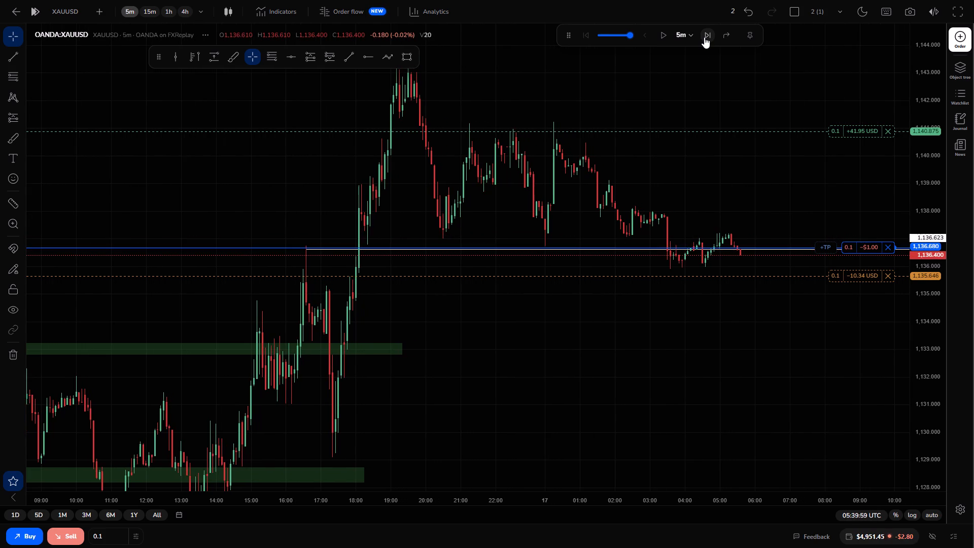
{"action": "left_click", "coordinate": [666, 30]}
{"action": "left_click", "coordinate": [666, 30]}
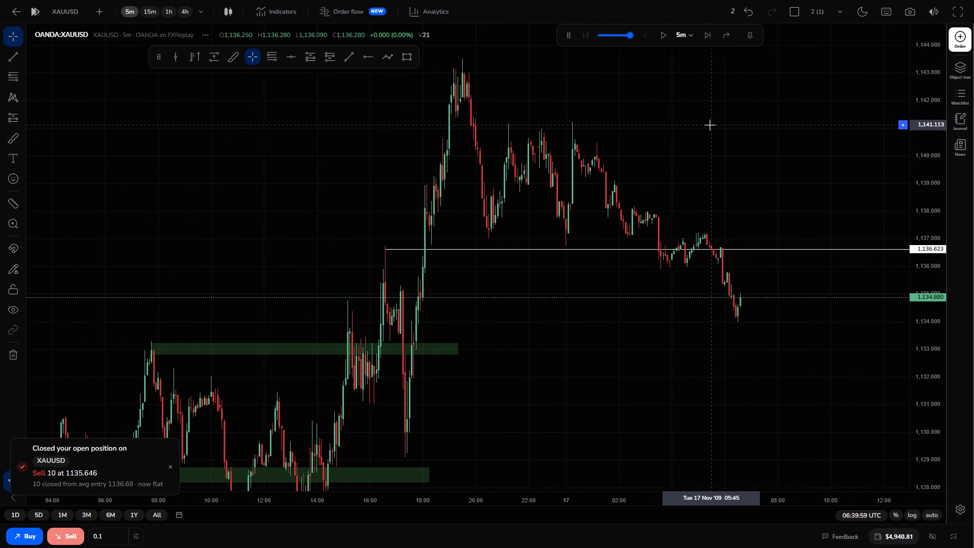
Play the replay onward automatically and pause it at 09:04:59 UTC on 17 November.
{"action": "left_click", "coordinate": [669, 37]}
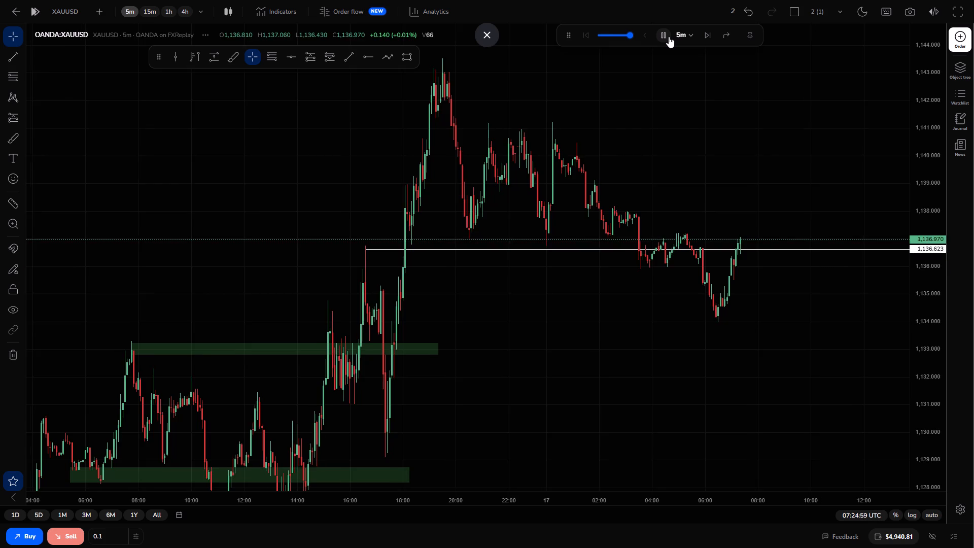
{"action": "left_click", "coordinate": [669, 37]}
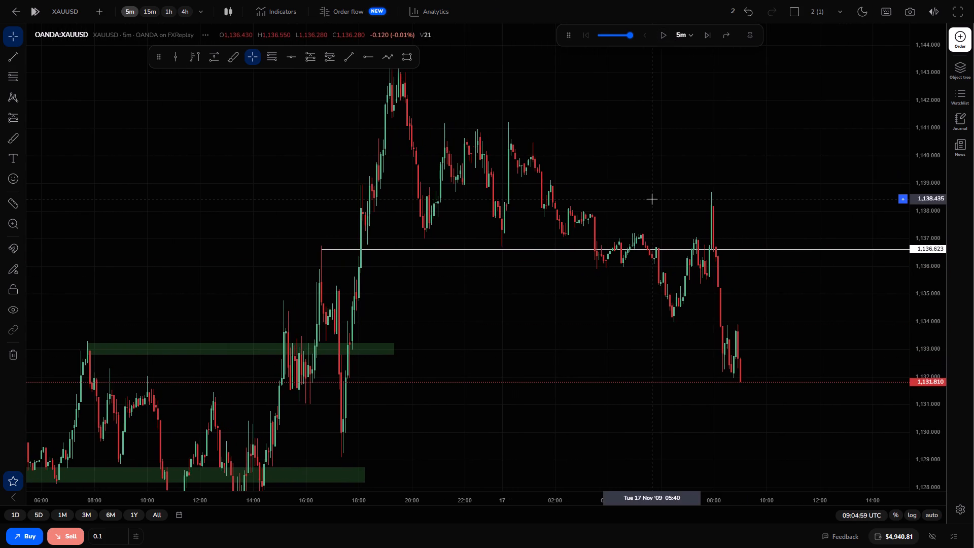
Draw a rectangle zone at about 1,140.89 to 1,140.45, from 16 November 21:20 to 17 November 10:05.
{"action": "left_click_drag", "start_coordinate": [936, 193], "coordinate": [932, 257]}
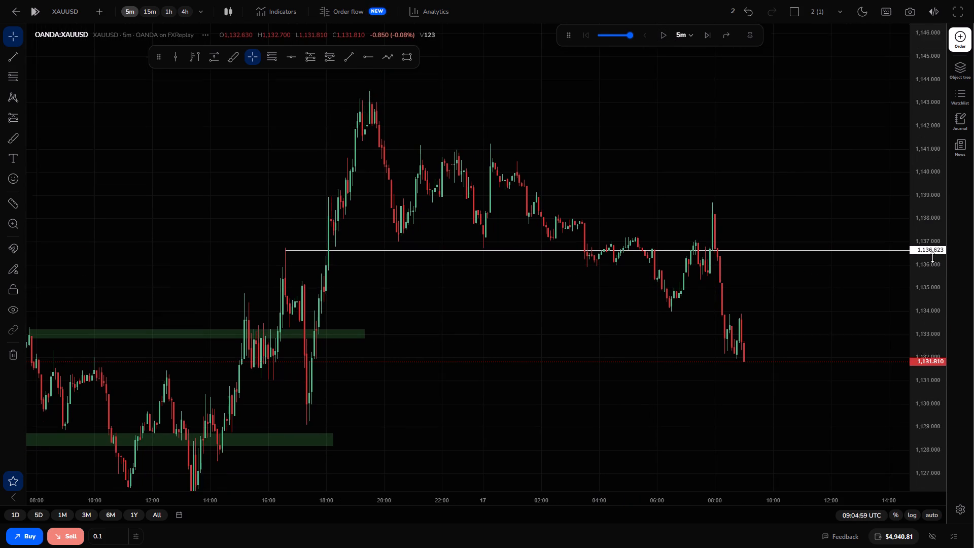
{"action": "left_click_drag", "start_coordinate": [932, 257], "coordinate": [930, 263]}
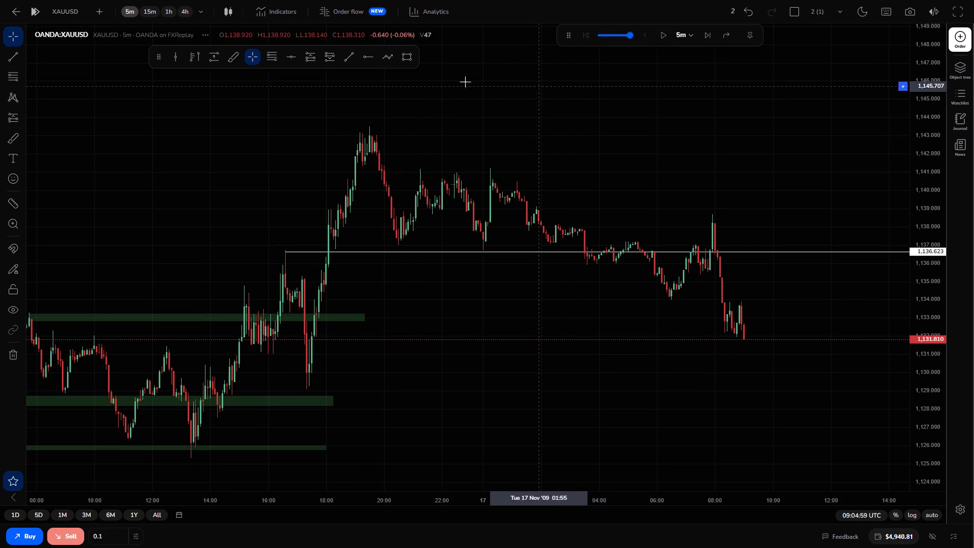
{"action": "left_click", "coordinate": [409, 51]}
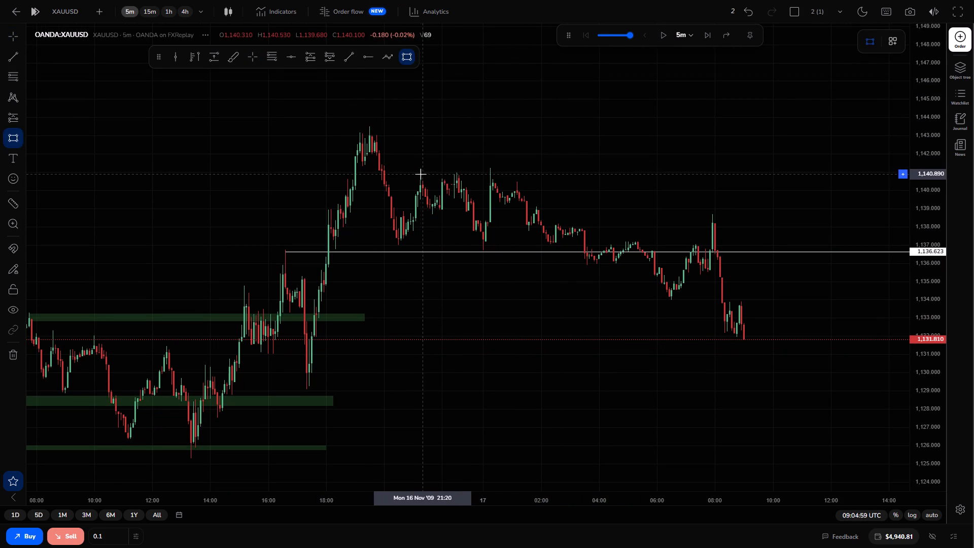
{"action": "left_click_drag", "start_coordinate": [420, 174], "coordinate": [522, 182]}
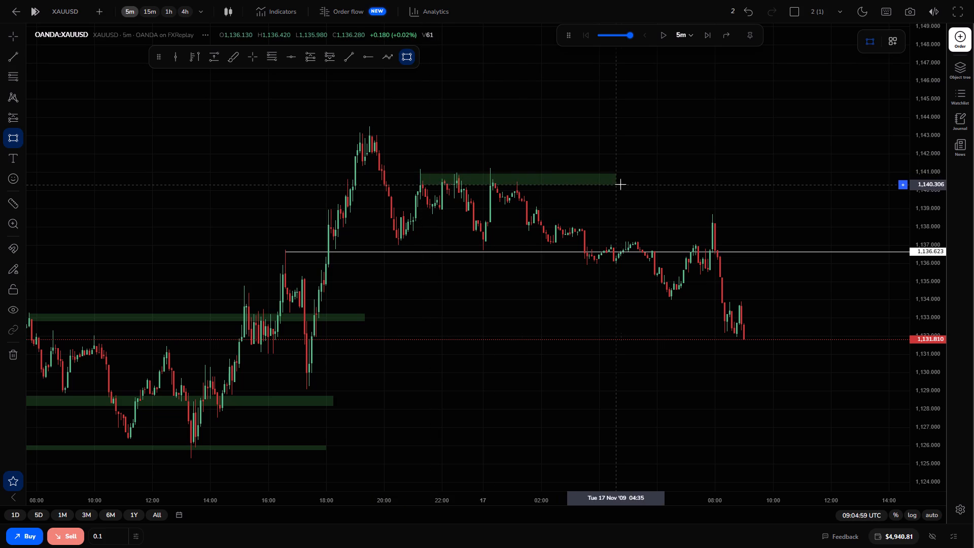
{"action": "left_click", "coordinate": [775, 182]}
{"action": "left_click", "coordinate": [695, 303]}
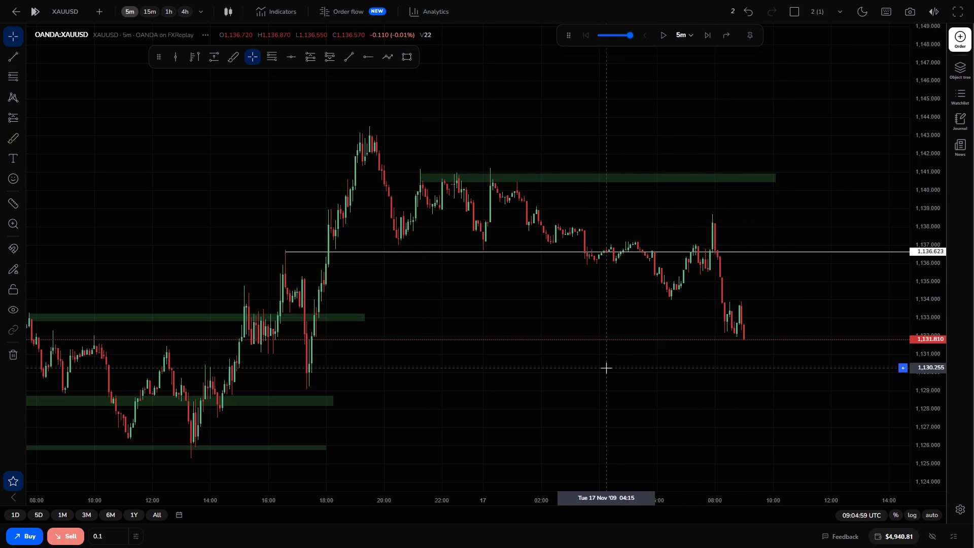
Draw a second rectangle zone at about 1,139.0 to 1,138.6, from 16 November 21:15 to about 03:00 on 17 November.
{"action": "left_click_drag", "start_coordinate": [641, 324], "coordinate": [737, 369]}
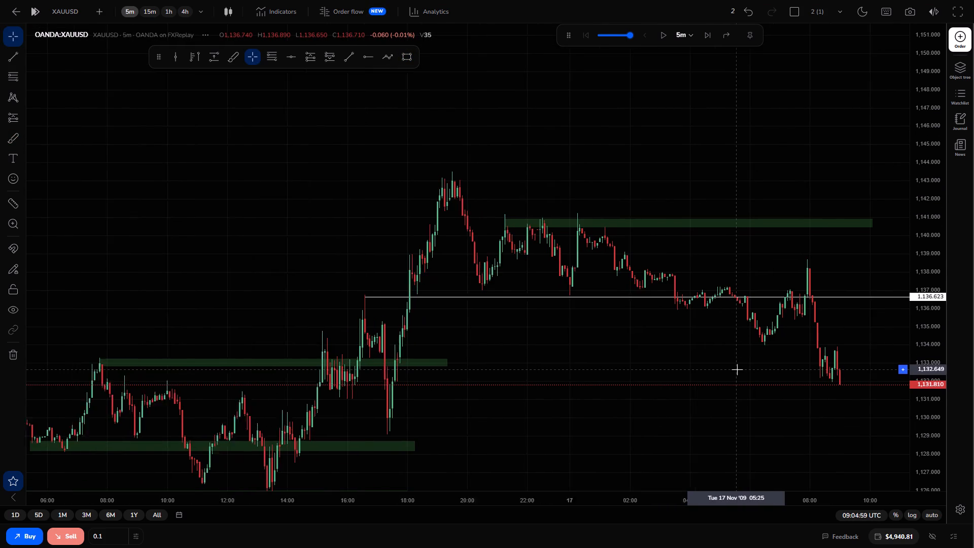
{"action": "left_click_drag", "start_coordinate": [918, 420], "coordinate": [910, 280]}
{"action": "left_click_drag", "start_coordinate": [602, 260], "coordinate": [683, 226]}
{"action": "left_click_drag", "start_coordinate": [661, 345], "coordinate": [658, 331]}
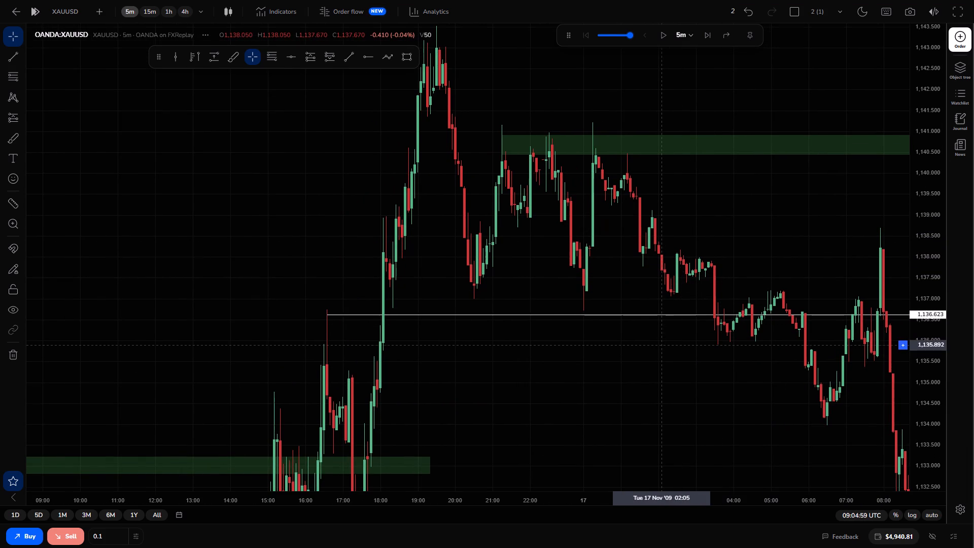
{"action": "left_click_drag", "start_coordinate": [658, 331], "coordinate": [626, 238]}
{"action": "left_click_drag", "start_coordinate": [923, 126], "coordinate": [913, 197]}
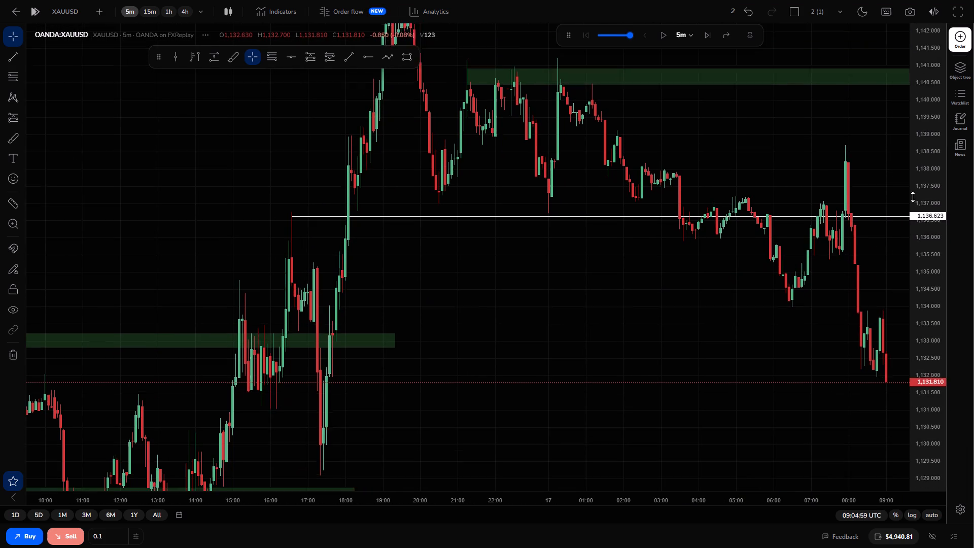
{"action": "left_click_drag", "start_coordinate": [913, 197], "coordinate": [904, 218]}
{"action": "left_click", "coordinate": [399, 53]}
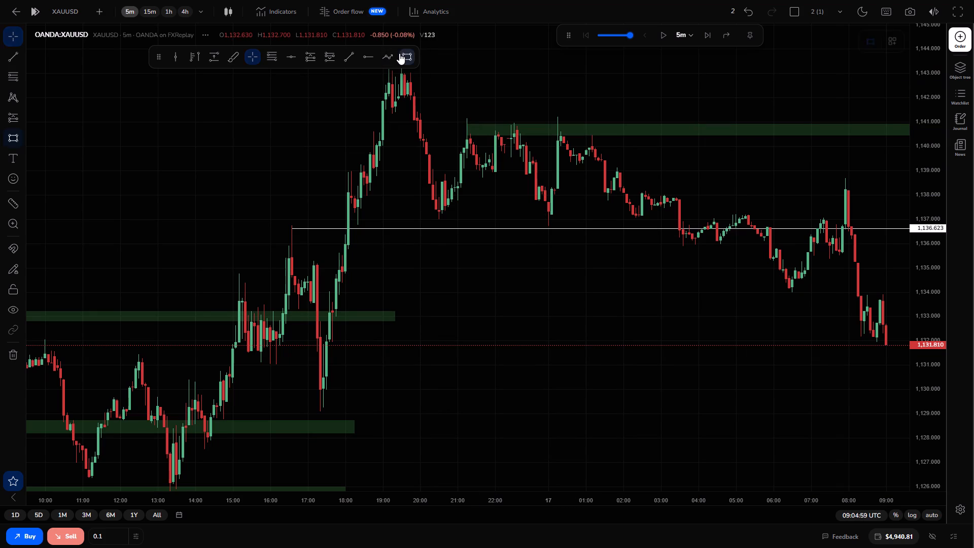
{"action": "left_click_drag", "start_coordinate": [464, 170], "coordinate": [466, 176]}
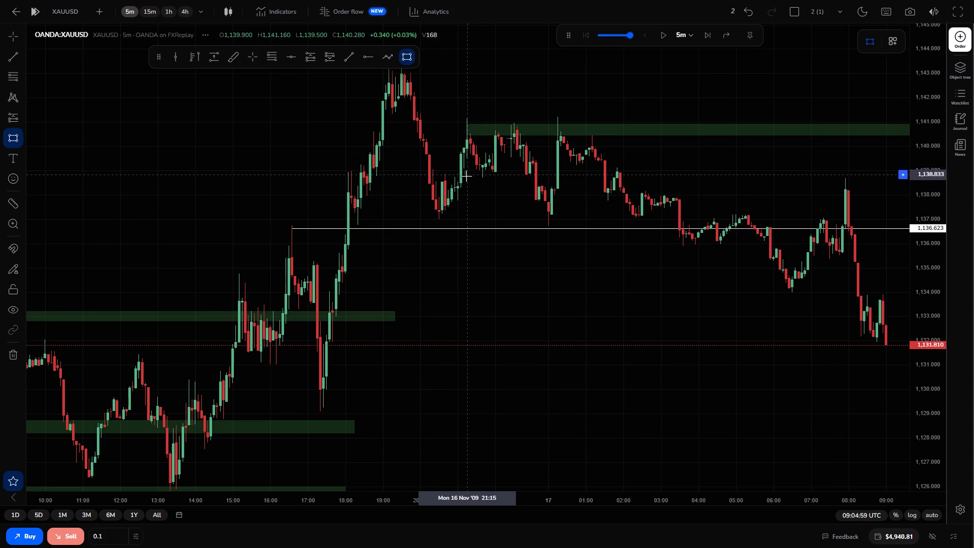
{"action": "left_click_drag", "start_coordinate": [466, 176], "coordinate": [579, 172]}
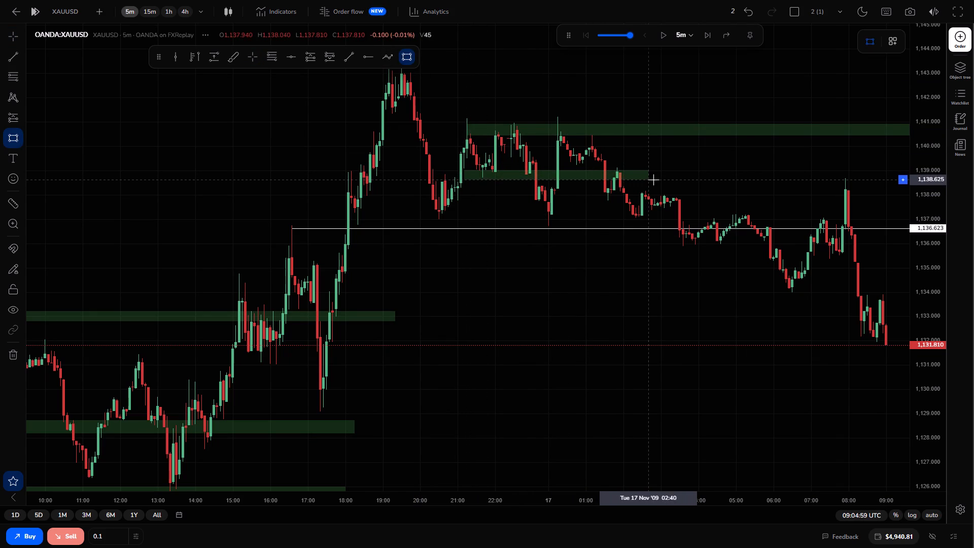
{"action": "left_click", "coordinate": [664, 179]}
{"action": "left_click", "coordinate": [733, 203]}
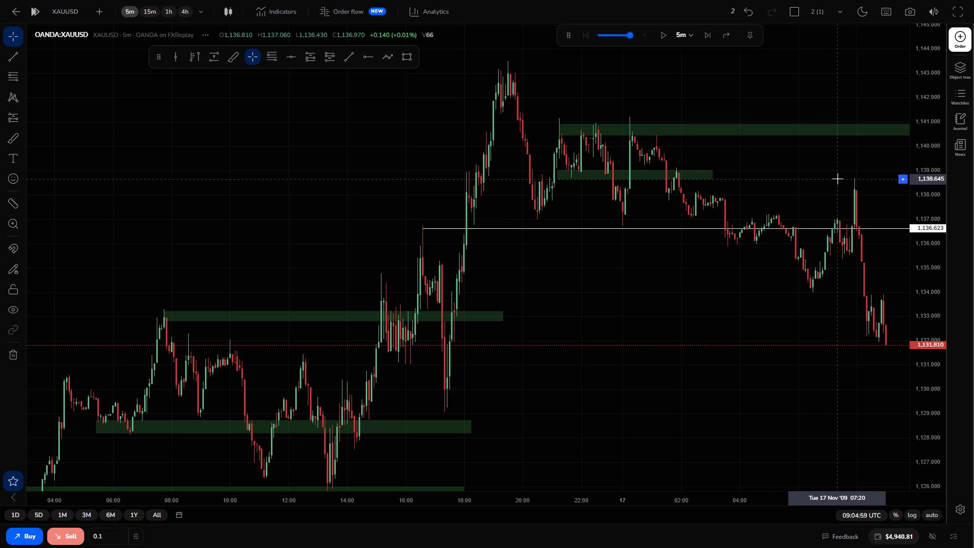
Draw a rectangle zone from about 1,137.132 down to 1,136.602 at the horizontal ray, spanning 16 November 20:30 to 17 November 09:40.
{"action": "left_click_drag", "start_coordinate": [823, 285], "coordinate": [688, 246]}
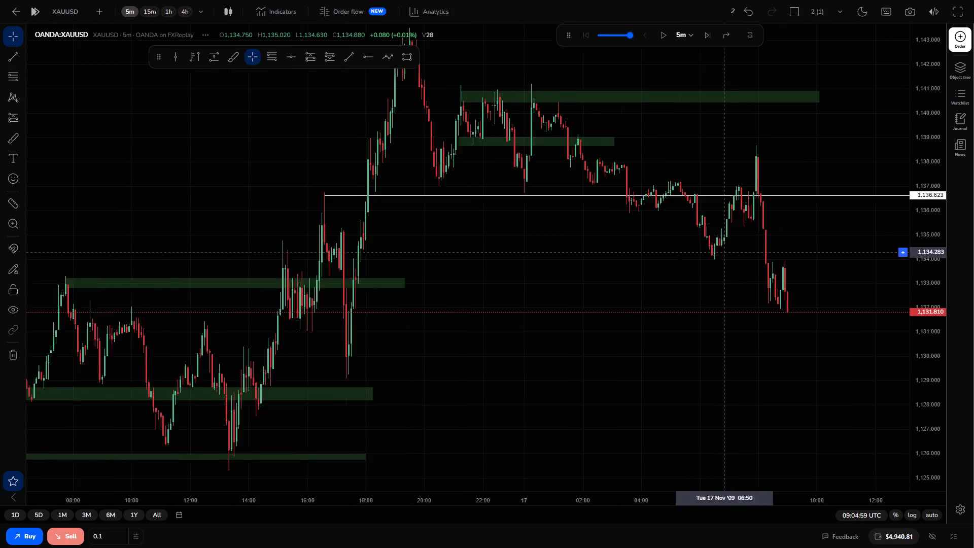
{"action": "left_click_drag", "start_coordinate": [688, 246], "coordinate": [673, 242]}
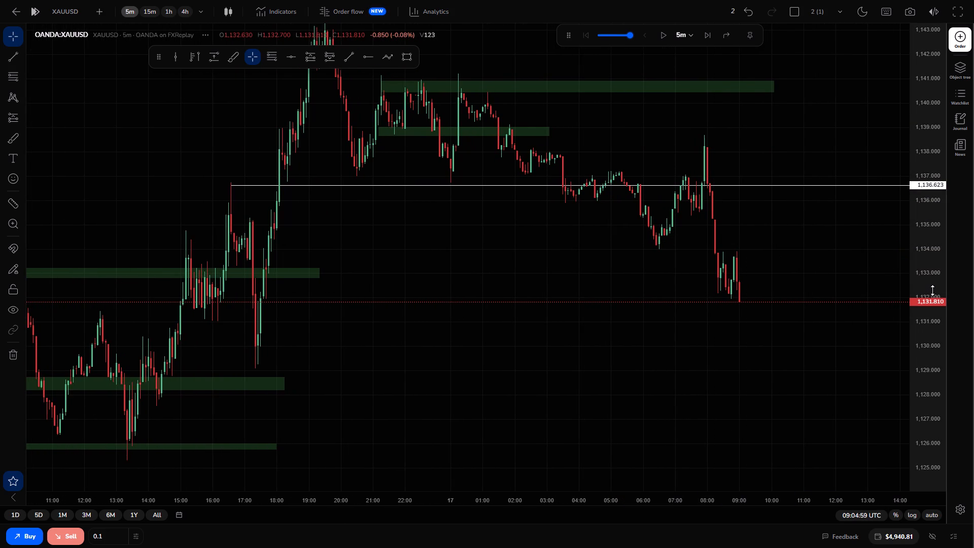
{"action": "left_click_drag", "start_coordinate": [933, 290], "coordinate": [911, 292]}
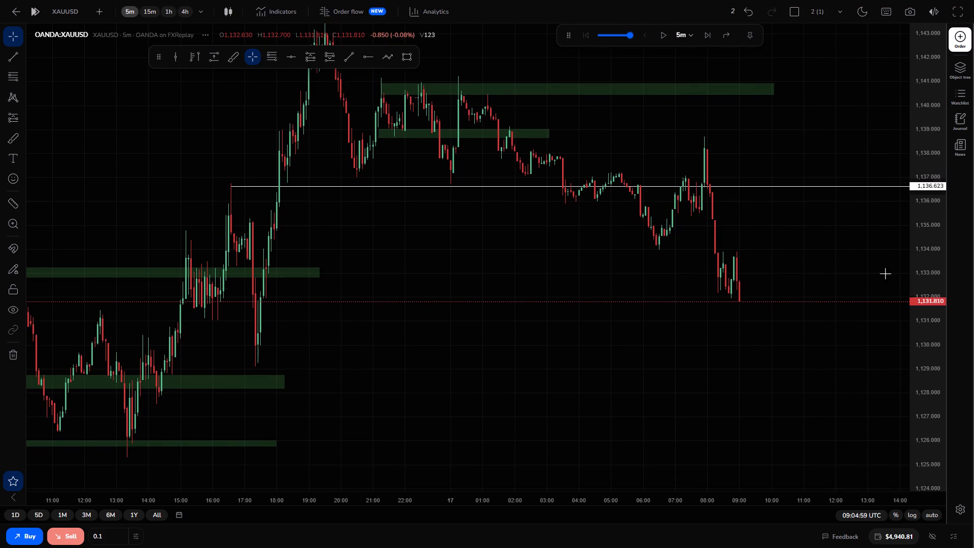
{"action": "left_click", "coordinate": [402, 57]}
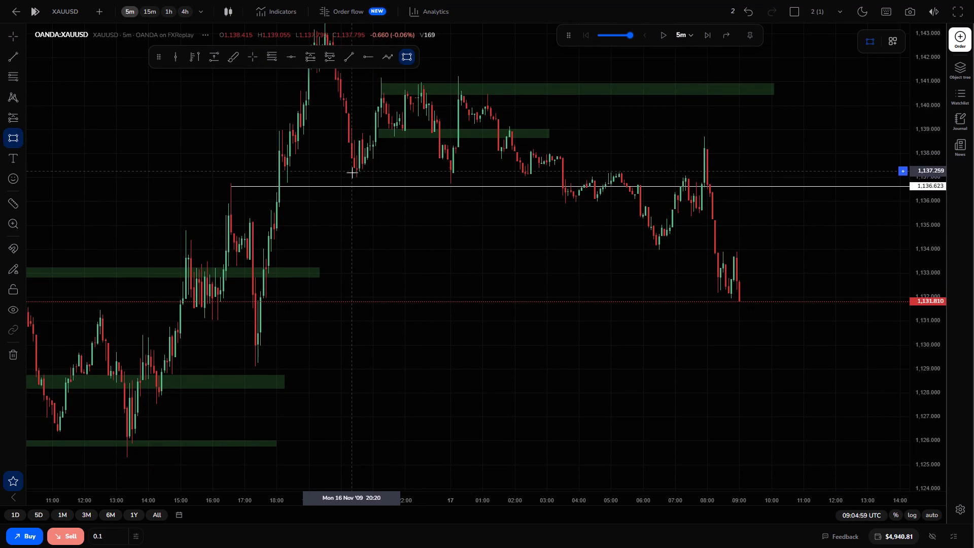
{"action": "left_click_drag", "start_coordinate": [356, 174], "coordinate": [549, 201]}
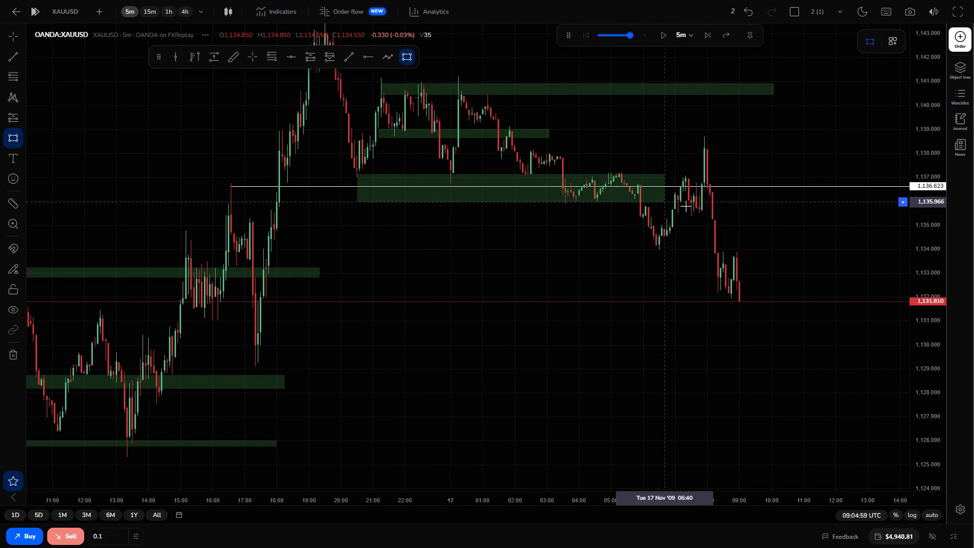
{"action": "left_click", "coordinate": [760, 187]}
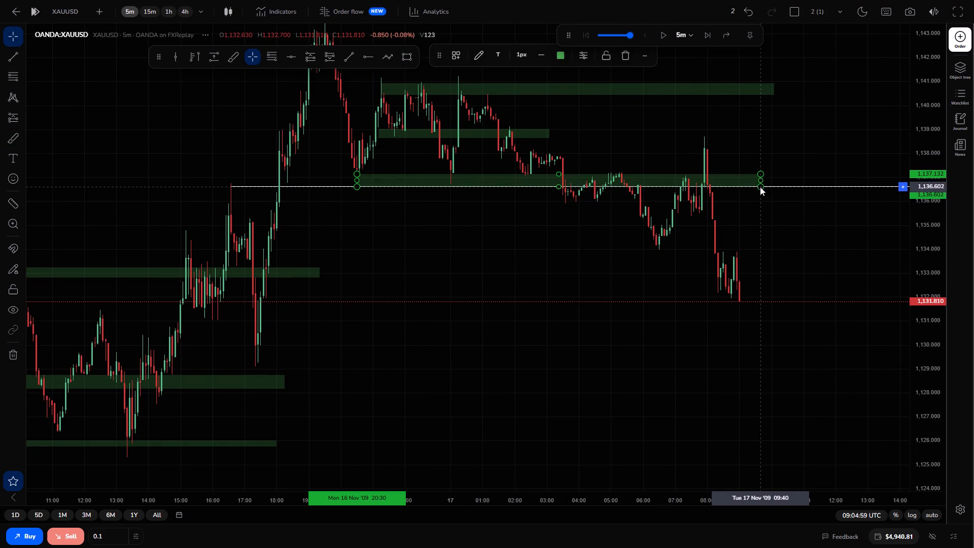
{"action": "left_click", "coordinate": [754, 219]}
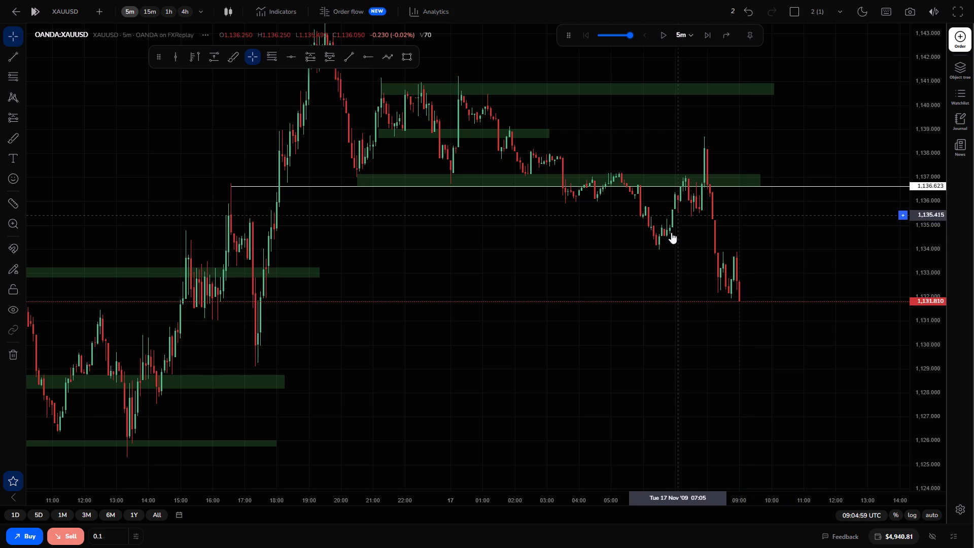
Leave full screen and exit the replay session to the Testing dashboard.
{"action": "left_click_drag", "start_coordinate": [671, 236], "coordinate": [714, 251]}
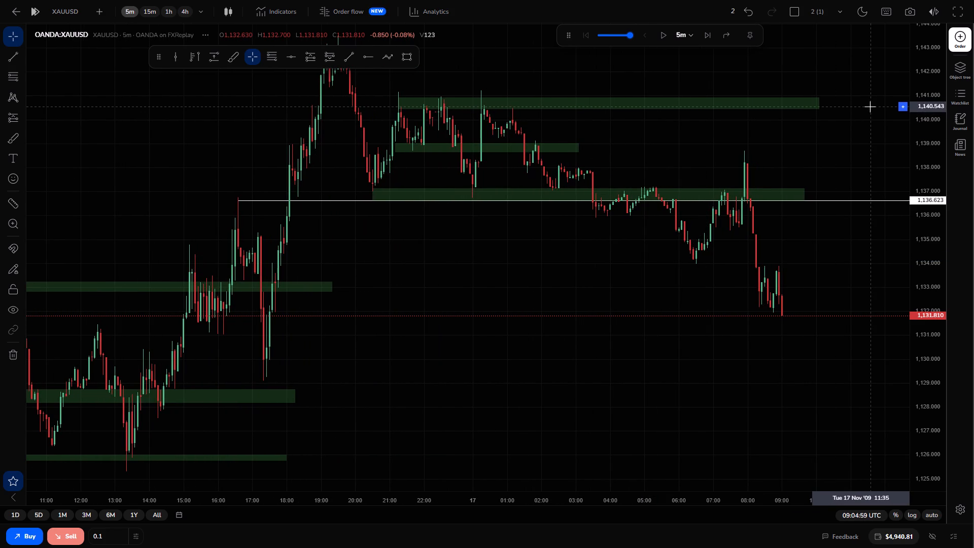
{"action": "key", "text": "Escape"}
{"action": "key", "text": "F11"}
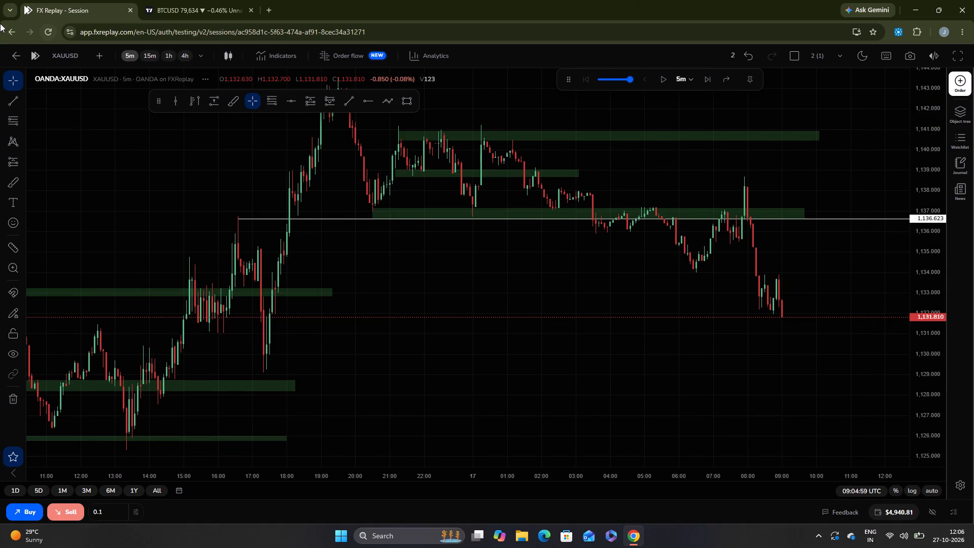
{"action": "left_click", "coordinate": [17, 59]}
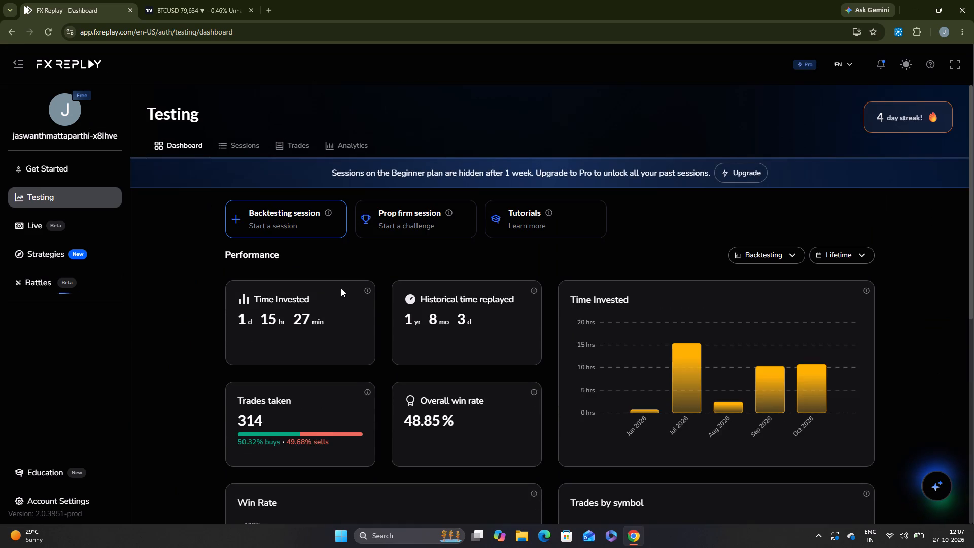
Review the Testing dashboard's performance statistics, win rate, trades by symbol and recent sessions.
{"action": "scroll", "coordinate": [341, 288], "scroll_direction": "down", "scroll_amount": 7}
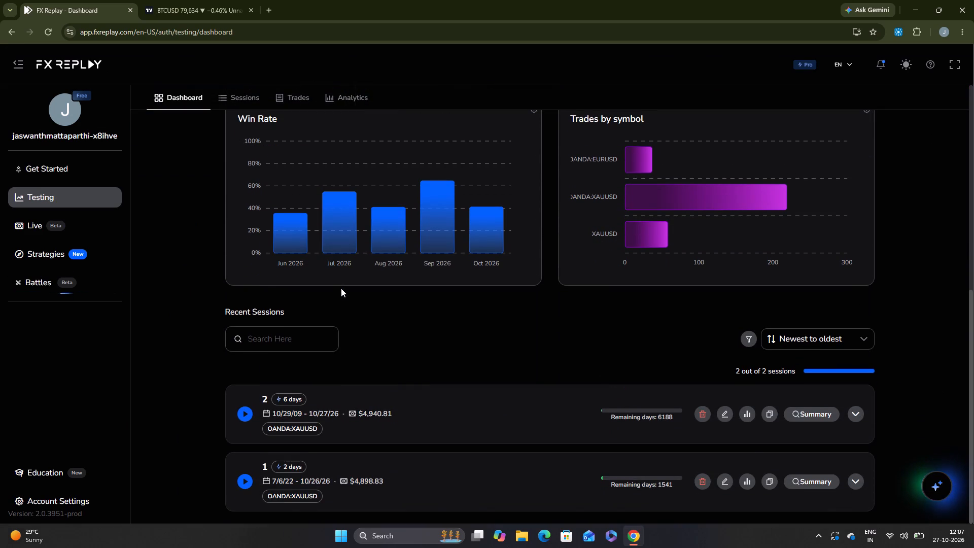
{"action": "scroll", "coordinate": [341, 288], "scroll_direction": "up", "scroll_amount": 6}
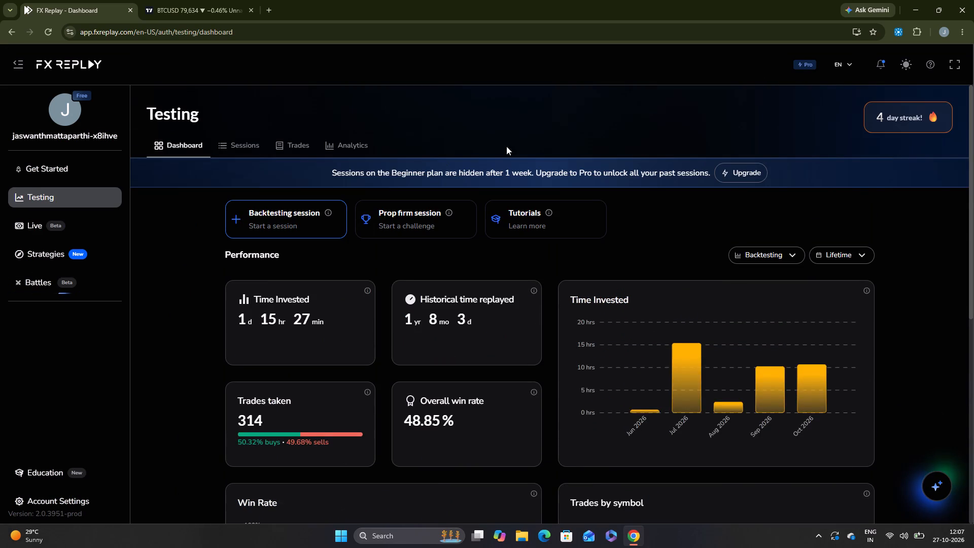
{"action": "scroll", "coordinate": [673, 379], "scroll_direction": "down", "scroll_amount": 6}
{"action": "scroll", "coordinate": [673, 379], "scroll_direction": "up", "scroll_amount": 5}
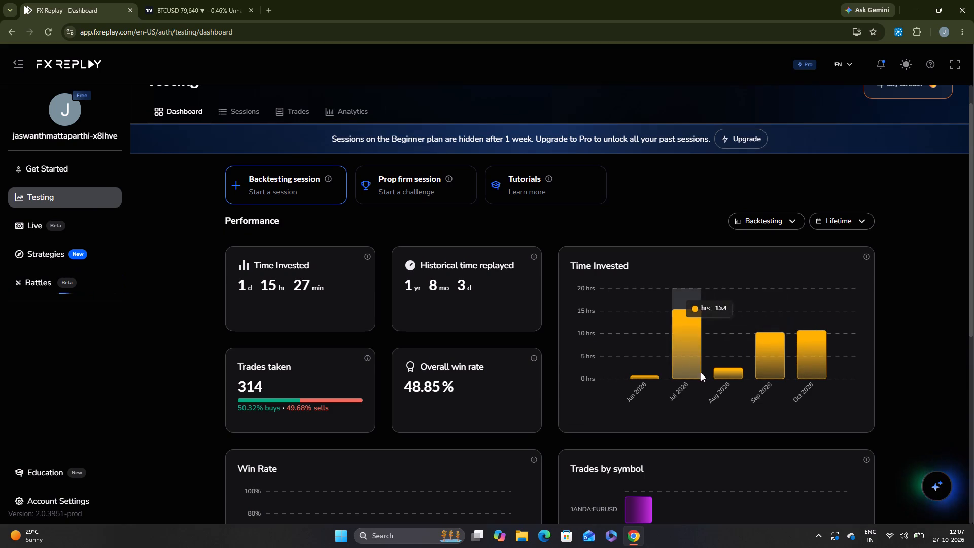
{"action": "scroll", "coordinate": [642, 437], "scroll_direction": "down", "scroll_amount": 8}
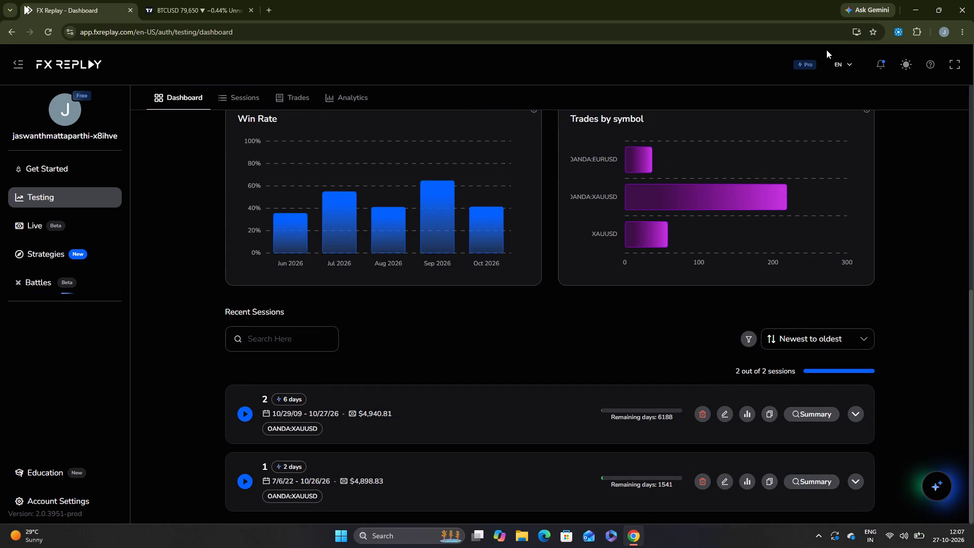
Switch to the TradingView BTCUSD chart.
{"action": "left_click", "coordinate": [193, 1]}
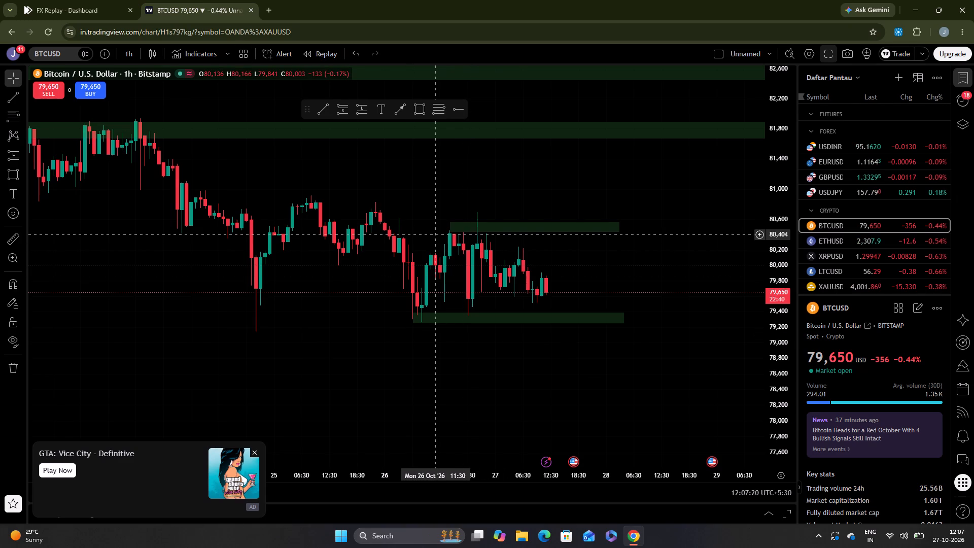
Inspect the BTCUSD chart on 5-minute candles and return it to the 1-hour timeframe.
{"action": "left_click", "coordinate": [132, 55]}
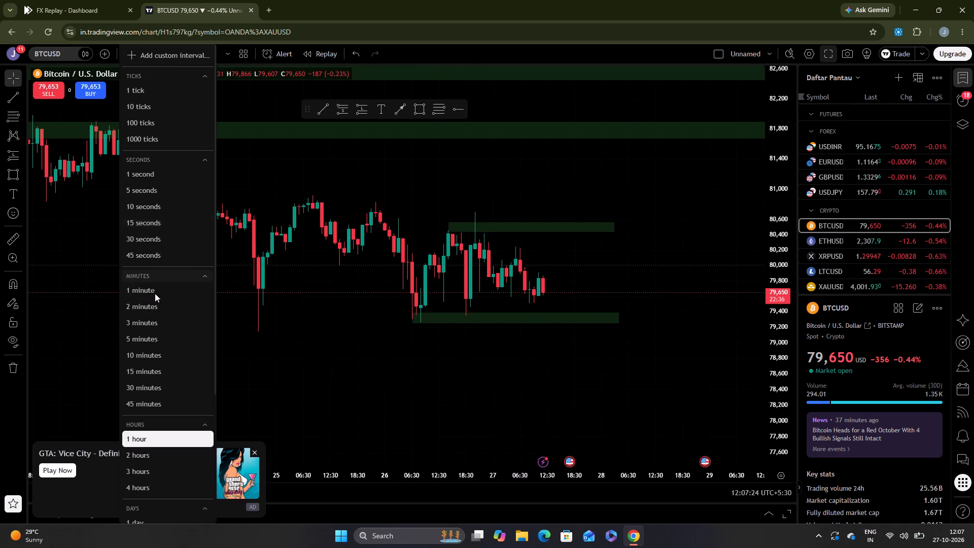
{"action": "left_click", "coordinate": [160, 341]}
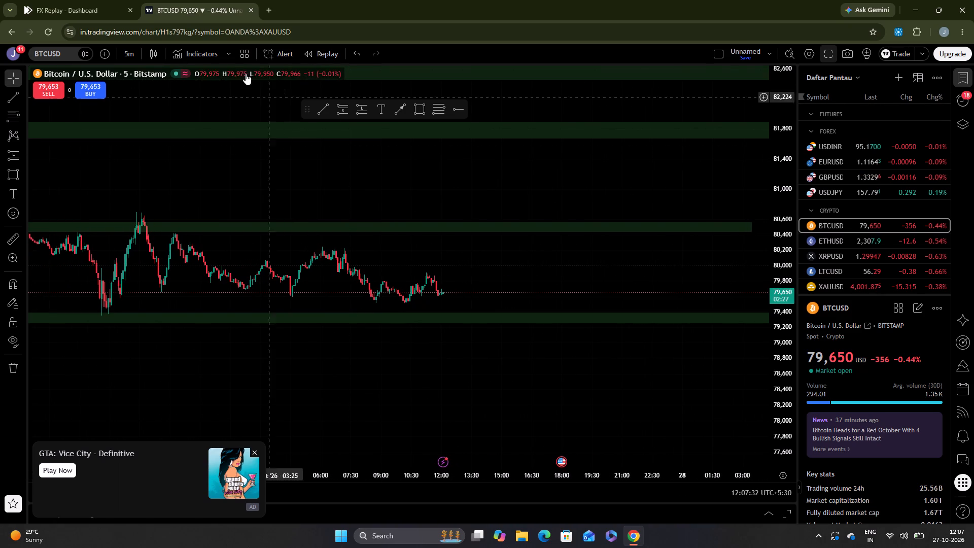
{"action": "right_click", "coordinate": [360, 282]}
{"action": "left_click", "coordinate": [360, 282]}
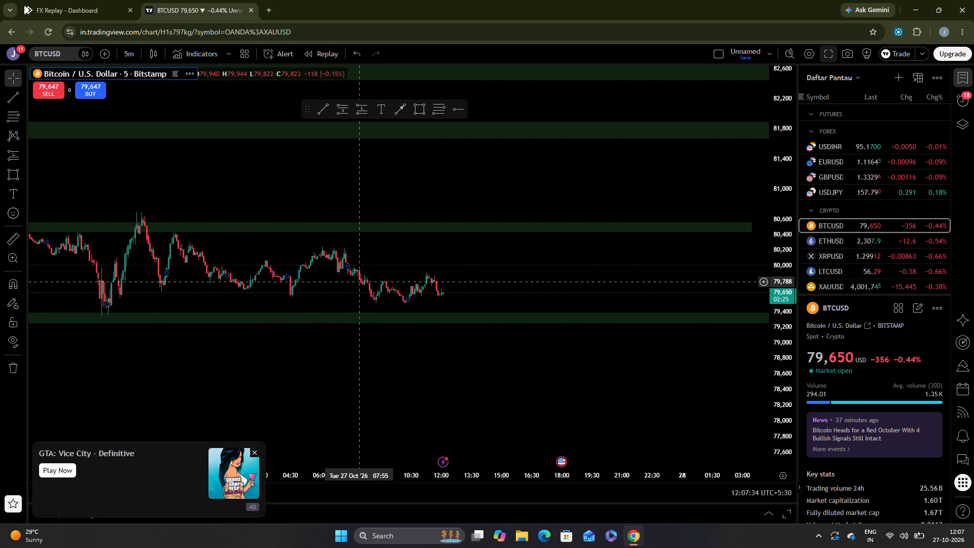
{"action": "left_click", "coordinate": [336, 287]}
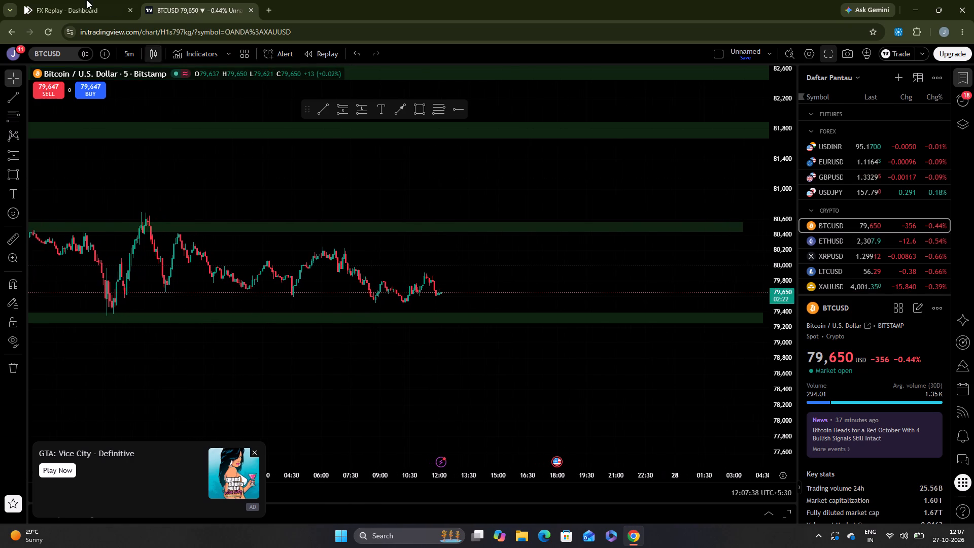
{"action": "left_click", "coordinate": [133, 48]}
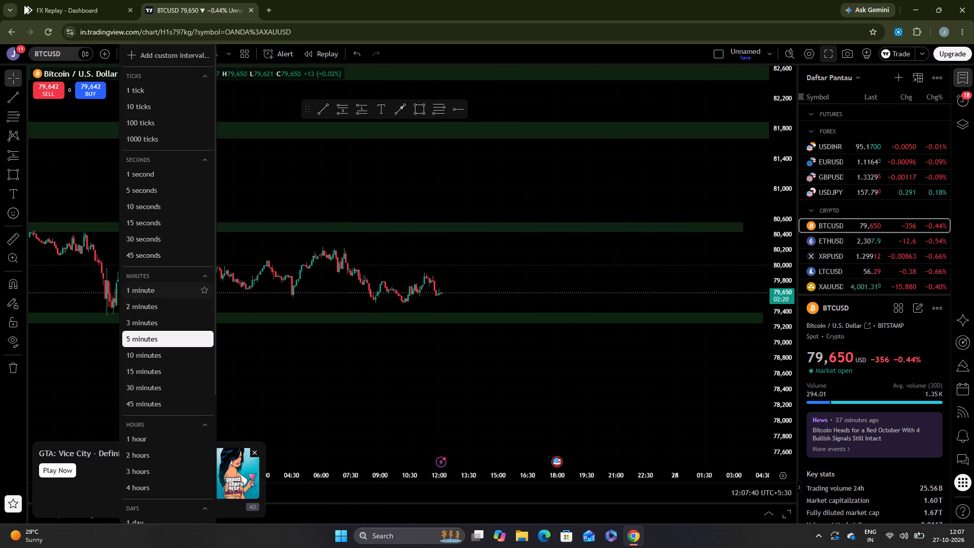
{"action": "left_click", "coordinate": [149, 441]}
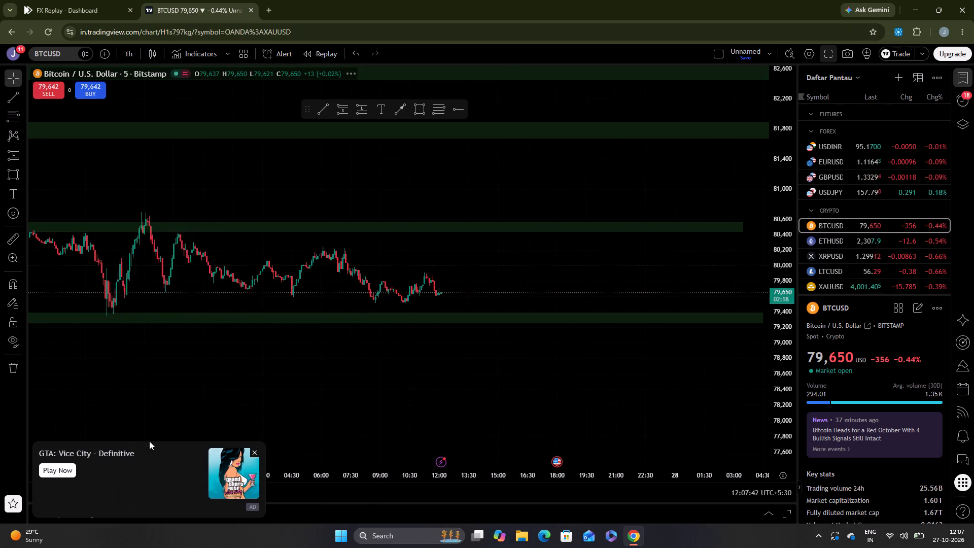
Close the advertisement covering the chart.
{"action": "left_click", "coordinate": [255, 455]}
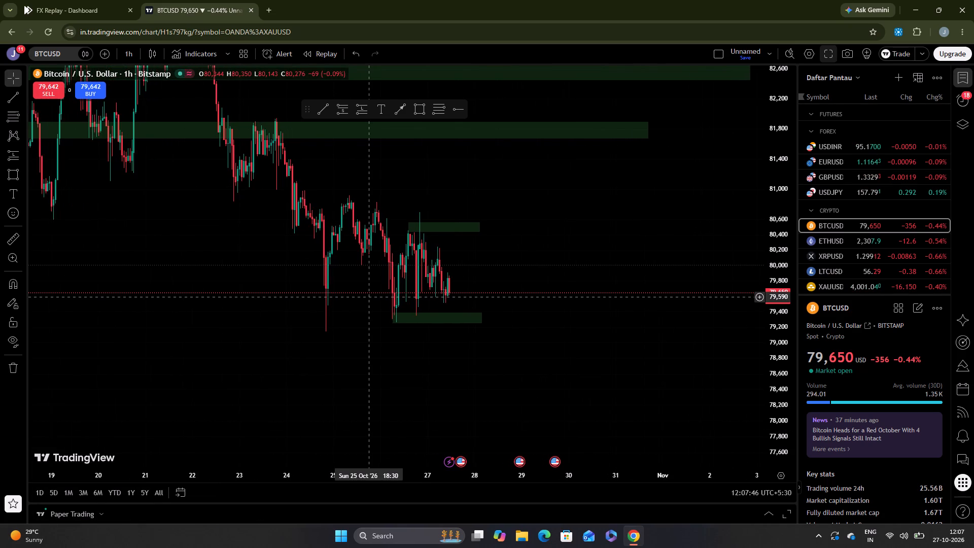
Inspect the recent BTCUSD price action around the marked zones on the 1-hour chart.
{"action": "scroll", "coordinate": [369, 297], "scroll_direction": "right", "scroll_amount": 3}
{"action": "left_click_drag", "start_coordinate": [774, 367], "coordinate": [765, 318]}
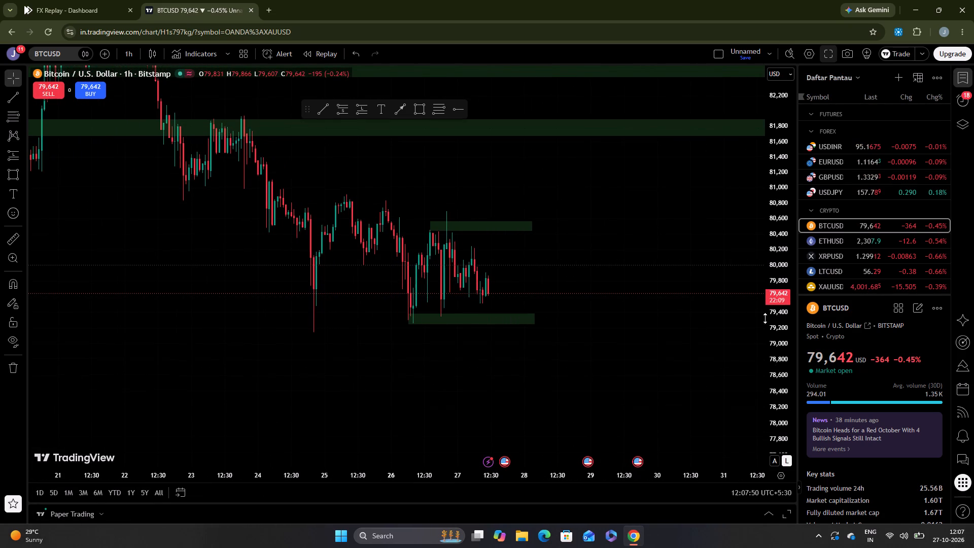
{"action": "left_click_drag", "start_coordinate": [765, 318], "coordinate": [768, 382]}
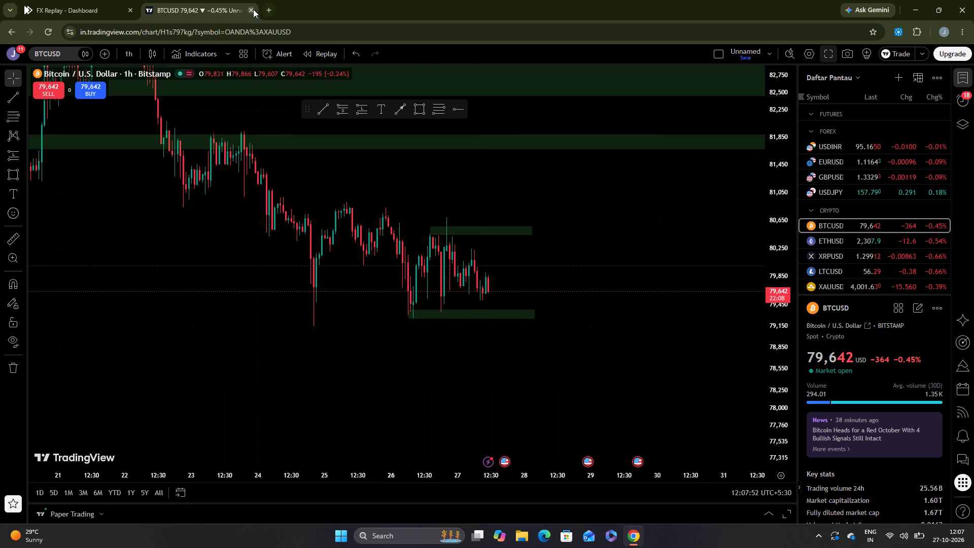
Close the TradingView chart, leaving the site without saving changes, and close the browser.
{"action": "left_click", "coordinate": [247, 7]}
{"action": "left_click", "coordinate": [250, 10]}
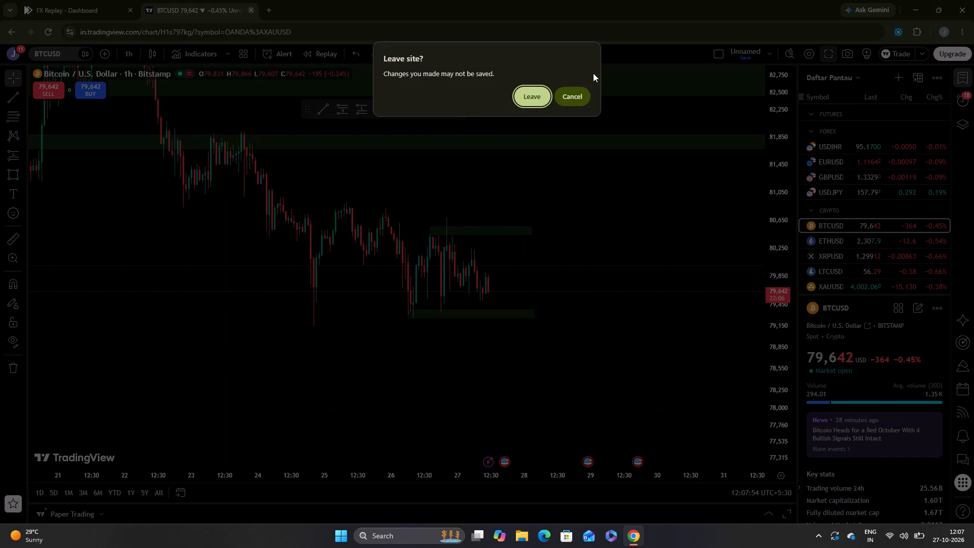
{"action": "left_click", "coordinate": [546, 86]}
{"action": "left_click", "coordinate": [537, 93]}
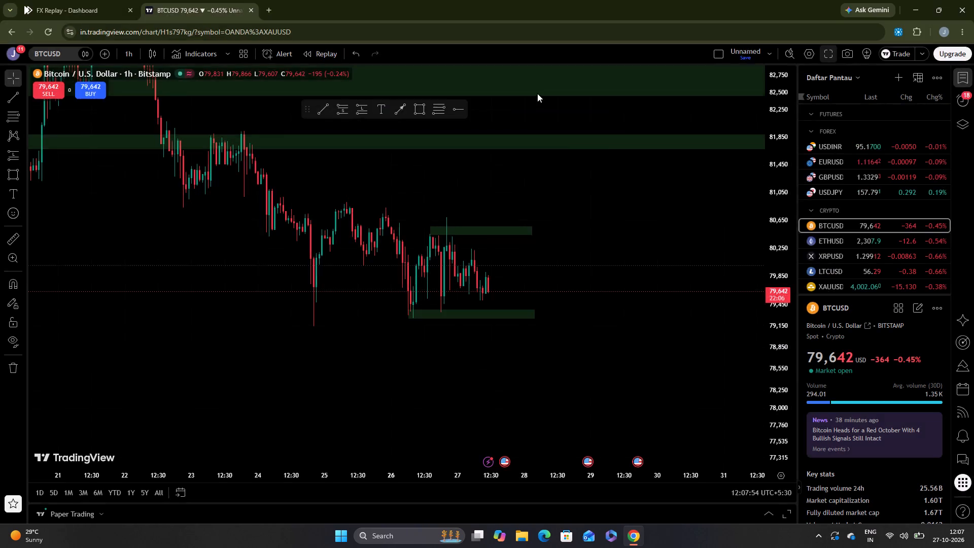
{"action": "left_click", "coordinate": [957, 0]}
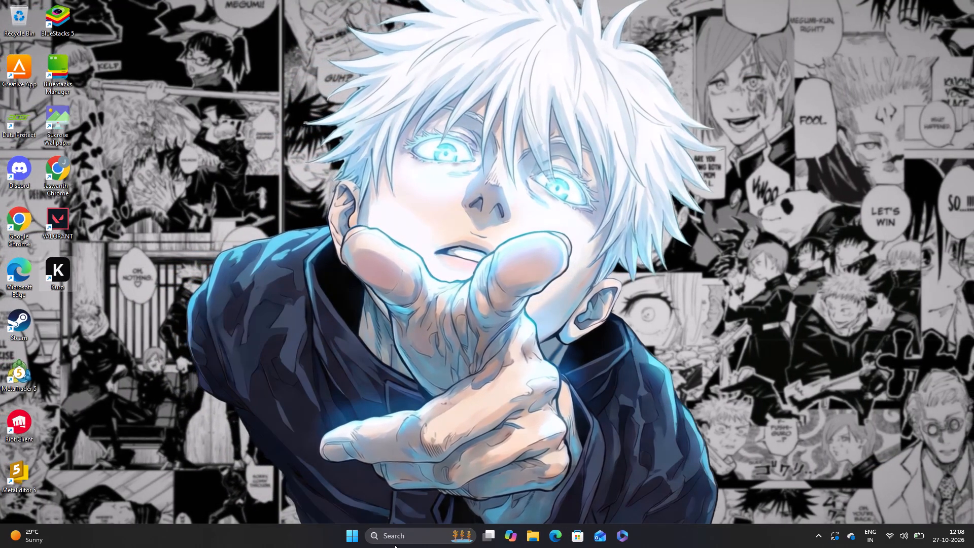
Open Sucrose Wallpaper Engine, maximize it, and search the store's Anime category for "luffy".
{"action": "double_click", "coordinate": [66, 113]}
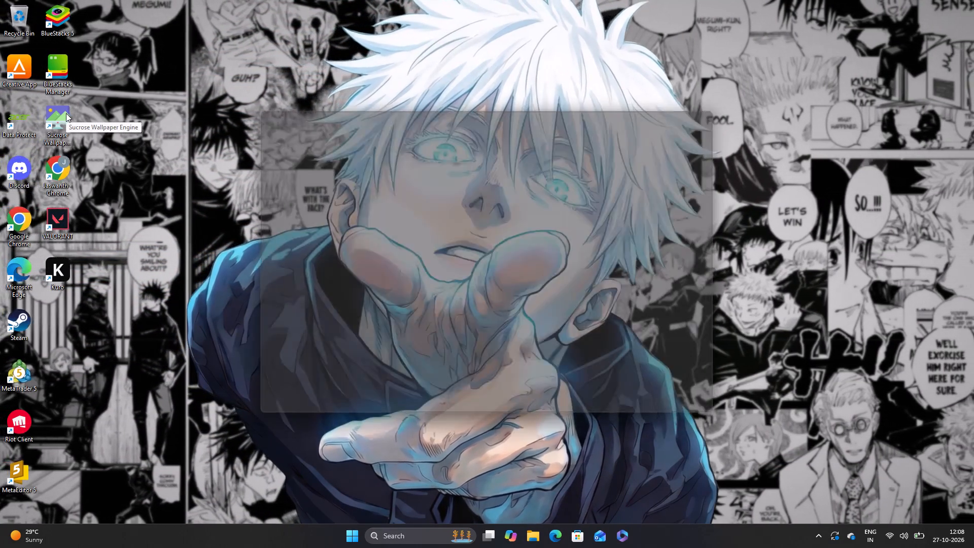
{"action": "left_click", "coordinate": [473, 142]}
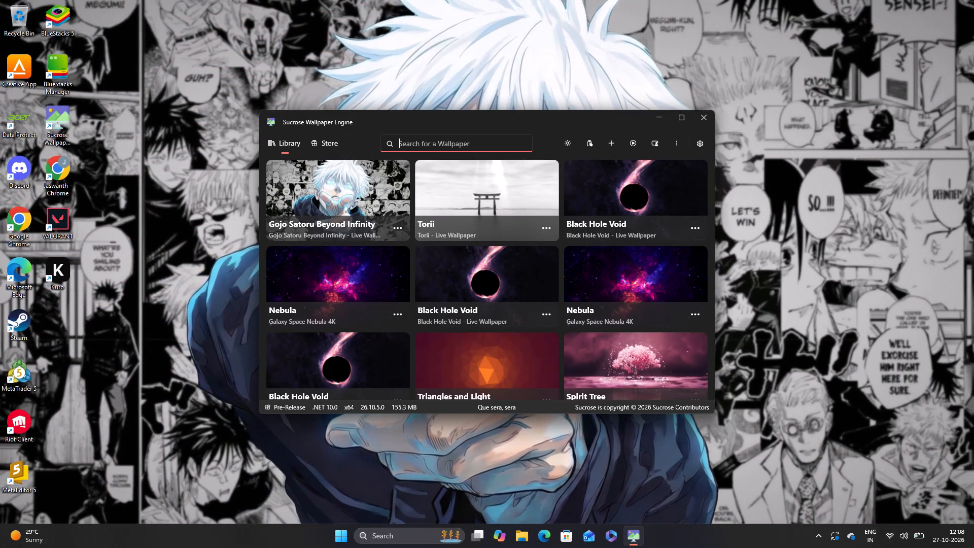
{"action": "type", "text": "luffy"}
{"action": "left_click", "coordinate": [673, 121]}
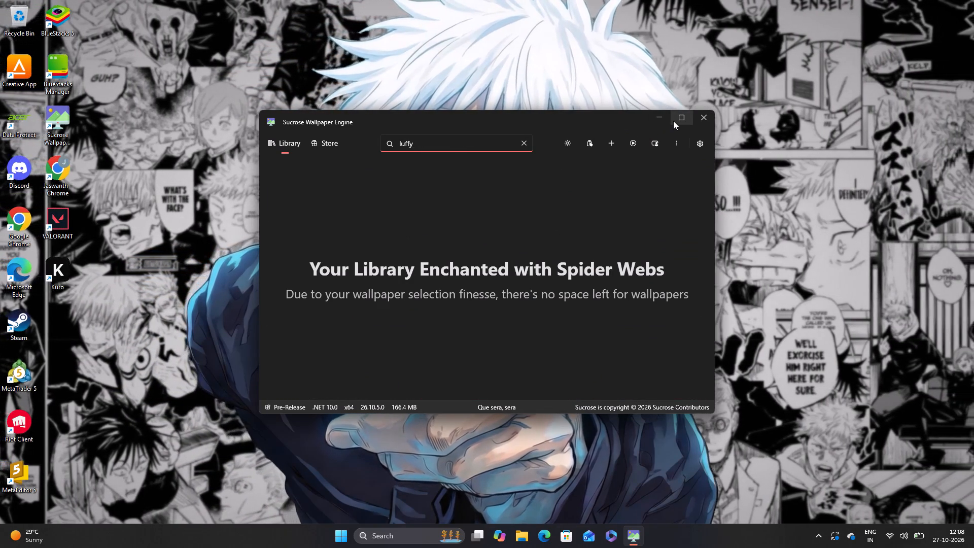
{"action": "left_click", "coordinate": [39, 43]}
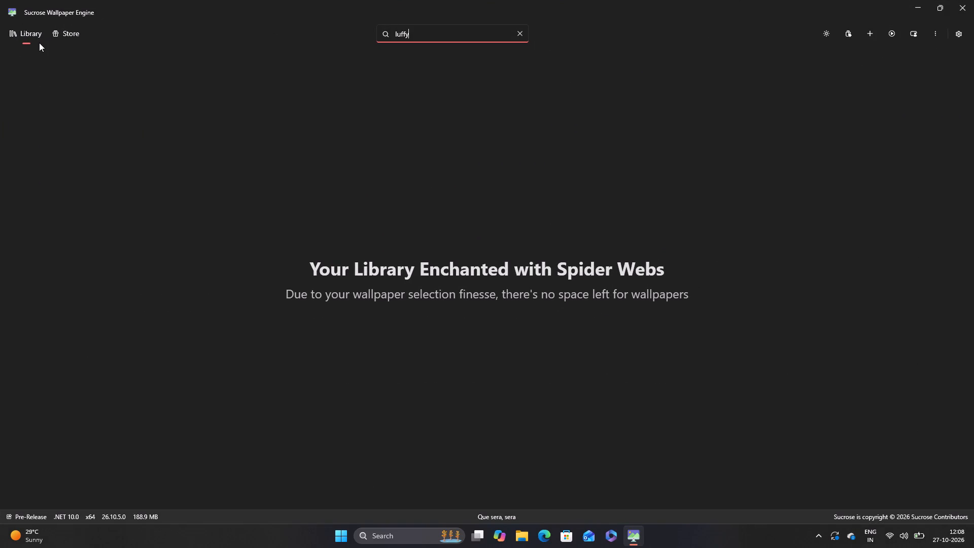
{"action": "left_click", "coordinate": [38, 41]}
{"action": "left_click", "coordinate": [63, 28]}
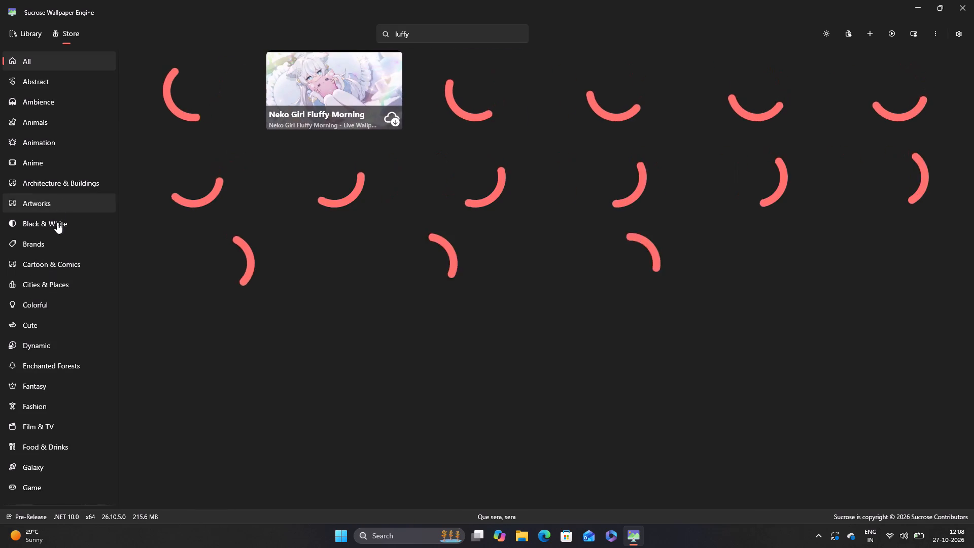
{"action": "left_click", "coordinate": [54, 157]}
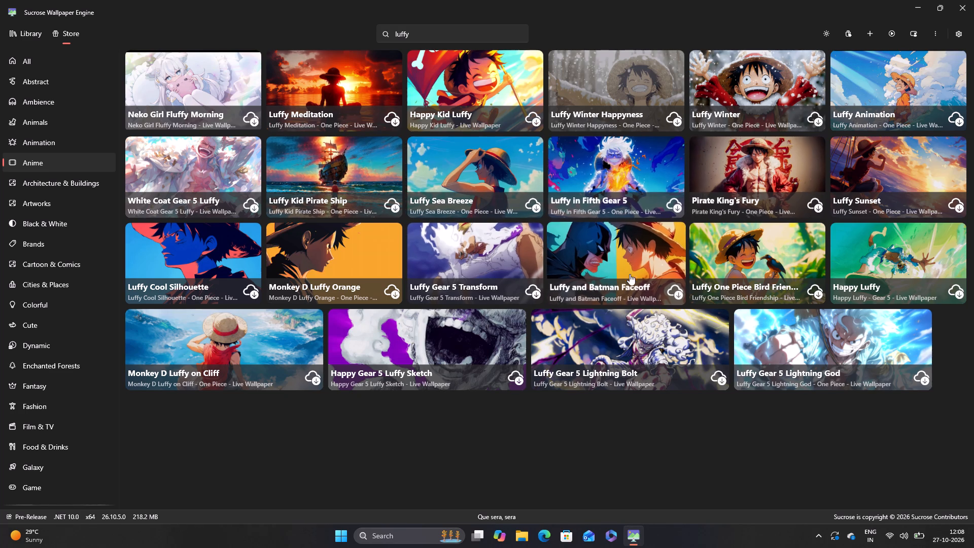
Download the Luffy Gear 5 Lightning God live wallpaper from the store.
{"action": "left_click", "coordinate": [920, 377]}
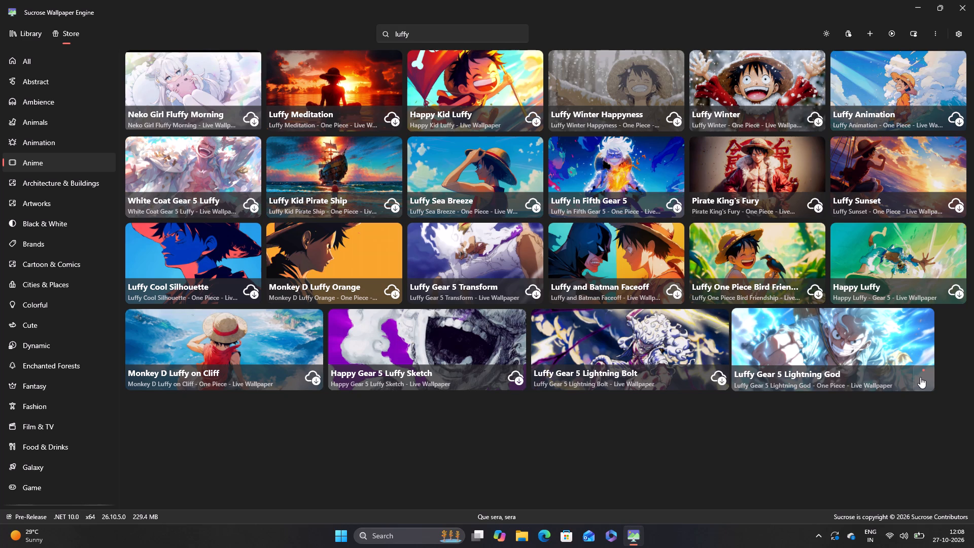
{"action": "left_click", "coordinate": [920, 377]}
{"action": "right_click", "coordinate": [920, 377]}
{"action": "left_click", "coordinate": [883, 421]}
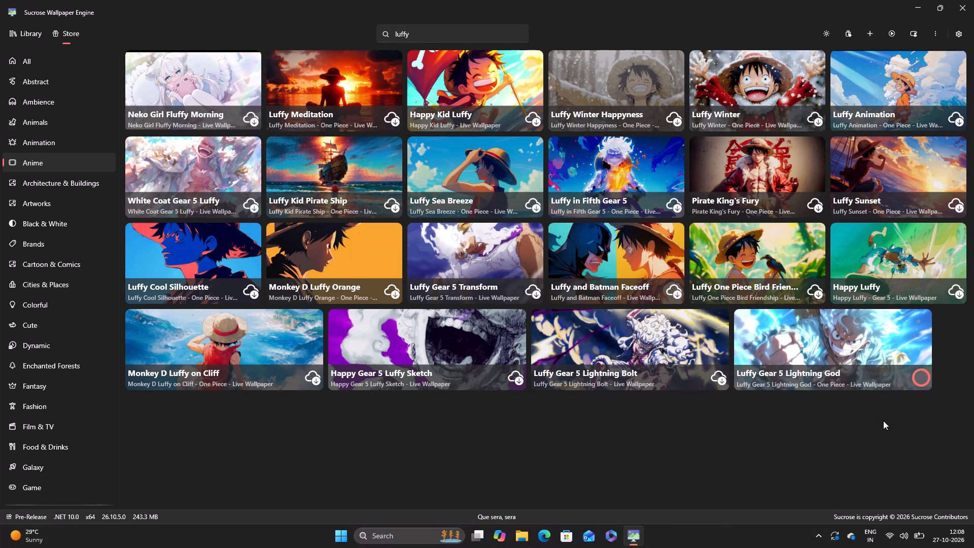
Download the Happy Luffy - Gear 5 live wallpaper from the store.
{"action": "left_click", "coordinate": [953, 292]}
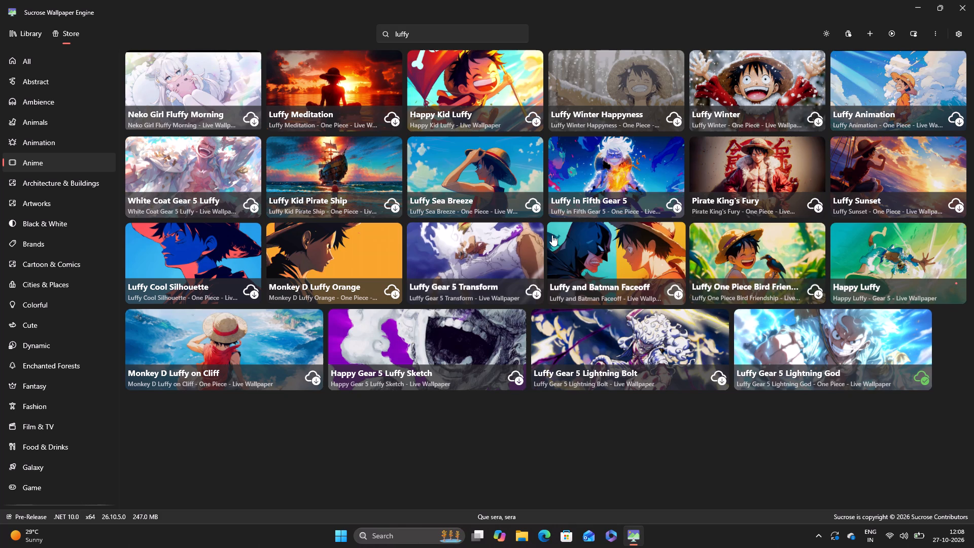